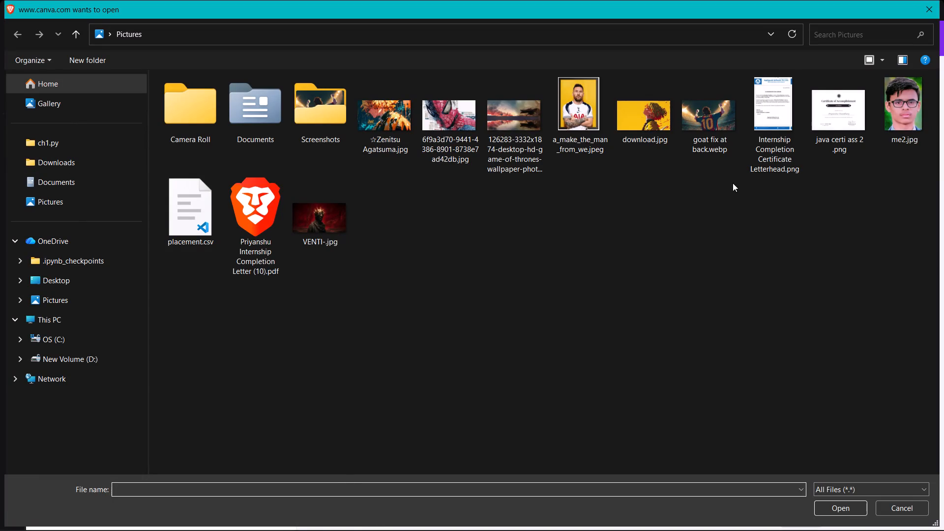
Search the Pictures folder for "motu", then clear the search.
left_click(830, 30)
type("motu")
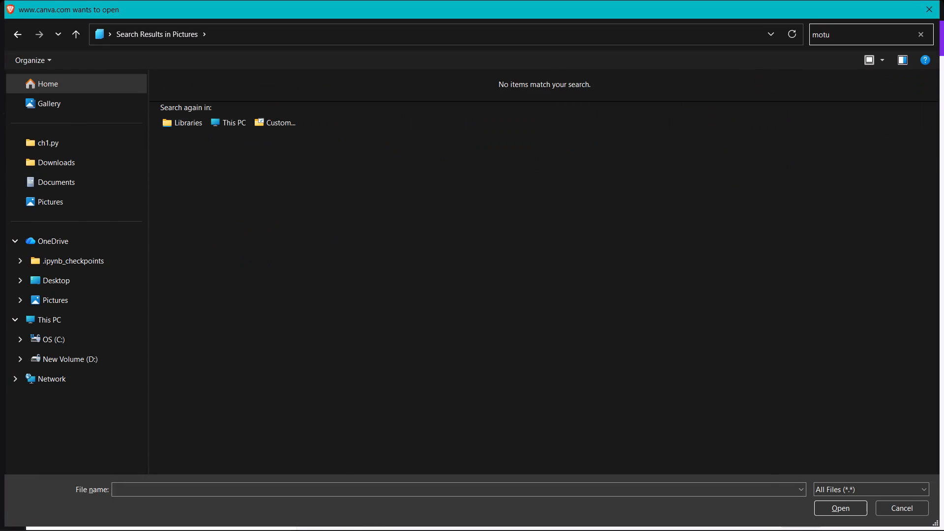
key("space")
key("BackSpace")
key("BackSpace")
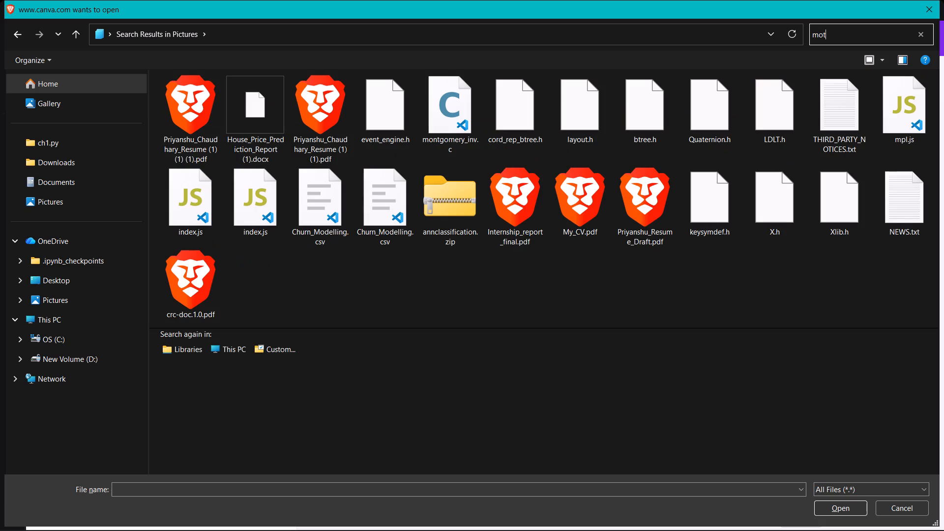
key("BackSpace")
key("BackSpace")
key("BackSpace")
key("BackSpace")
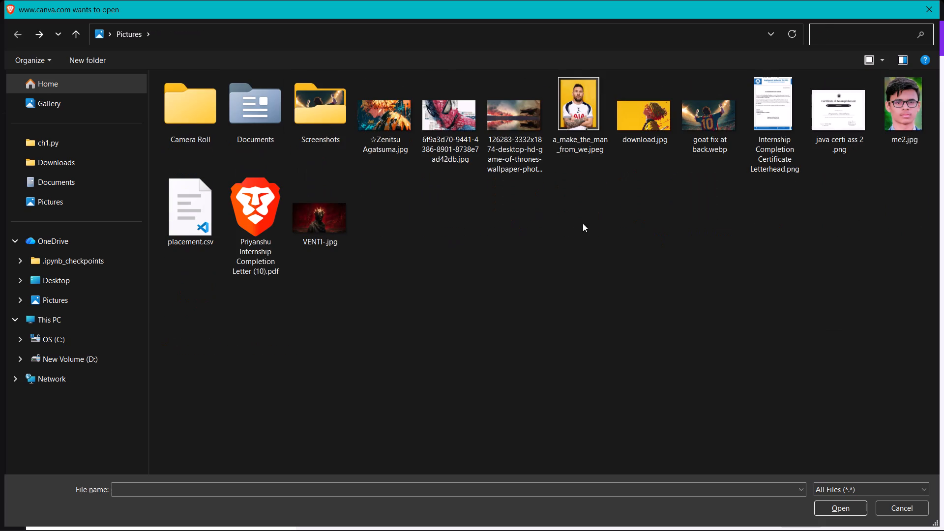
Upload the video hermes_a_generate_a_10_sec_vi.mp4 from the ch1.py folder on New Volume (D:).
left_click(429, 327)
left_click(73, 327)
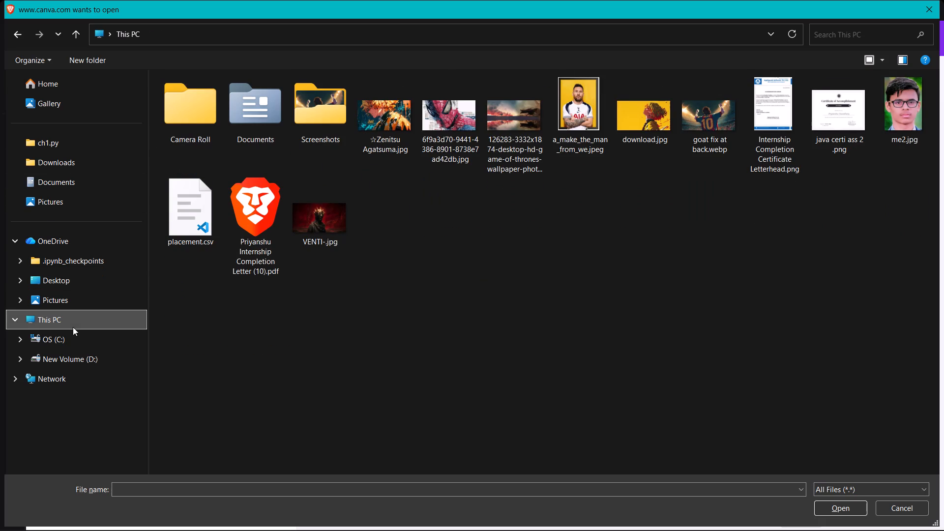
double_click(334, 114)
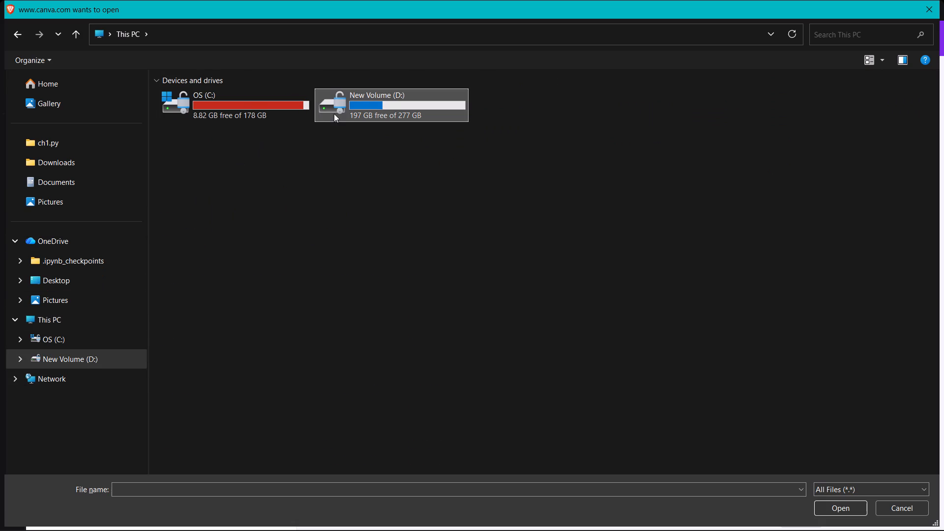
scroll(274, 422, "down", 4)
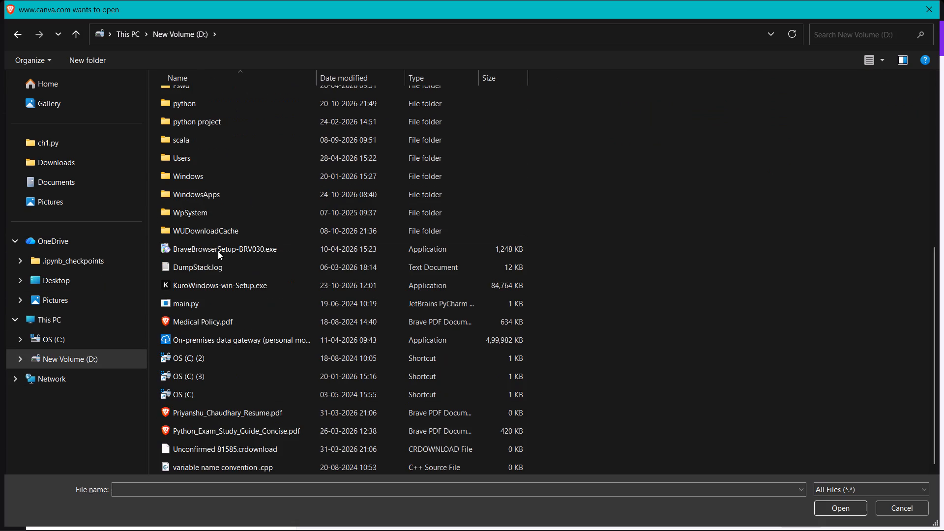
scroll(233, 428, "down", 1)
left_click(84, 345)
scroll(357, 251, "down", 6)
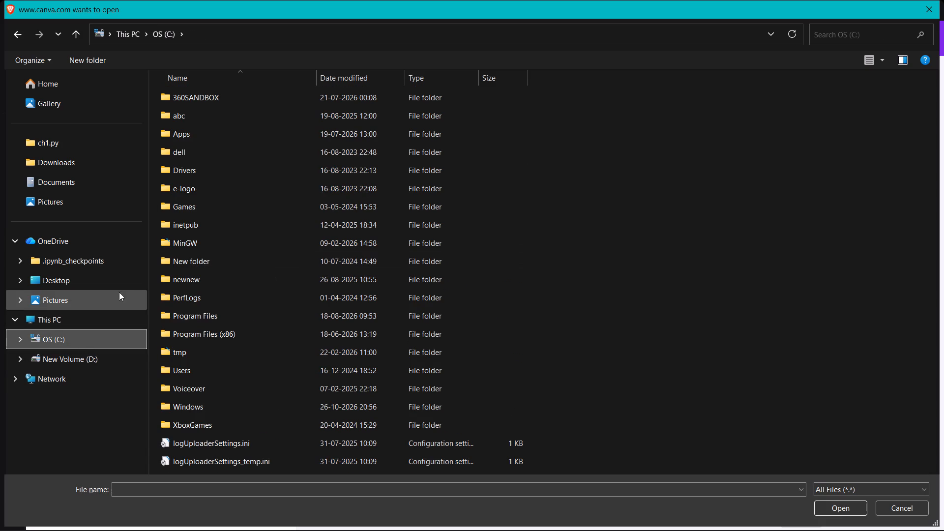
left_click(127, 361)
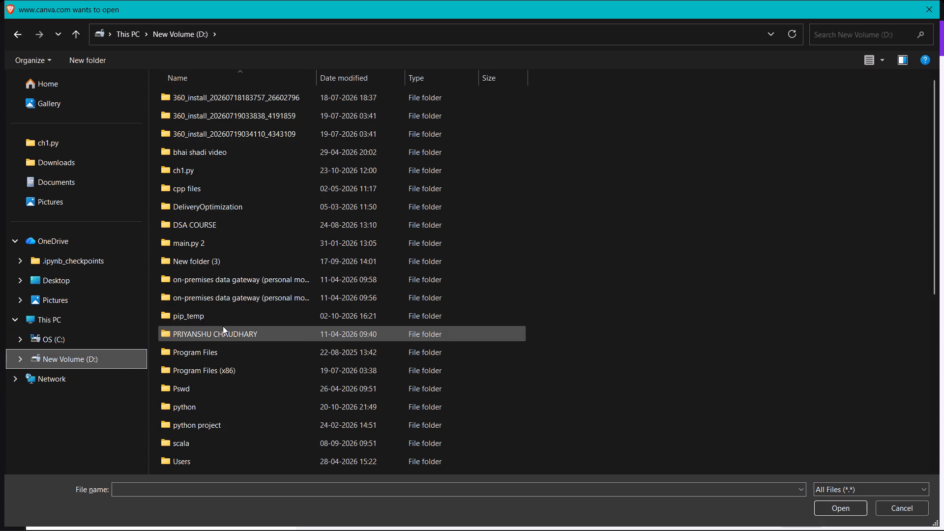
scroll(223, 326, "down", 6)
scroll(223, 326, "up", 4)
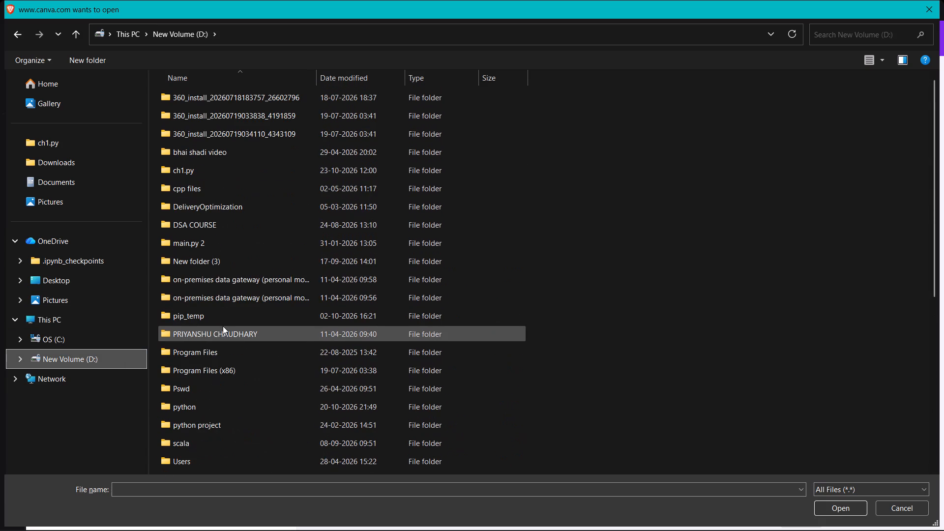
left_click(241, 168)
double_click(241, 168)
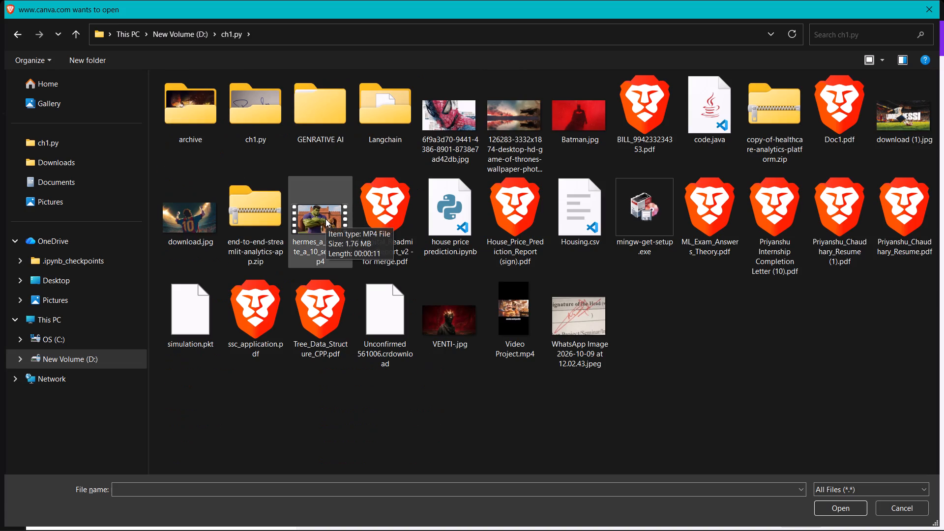
left_click(325, 219)
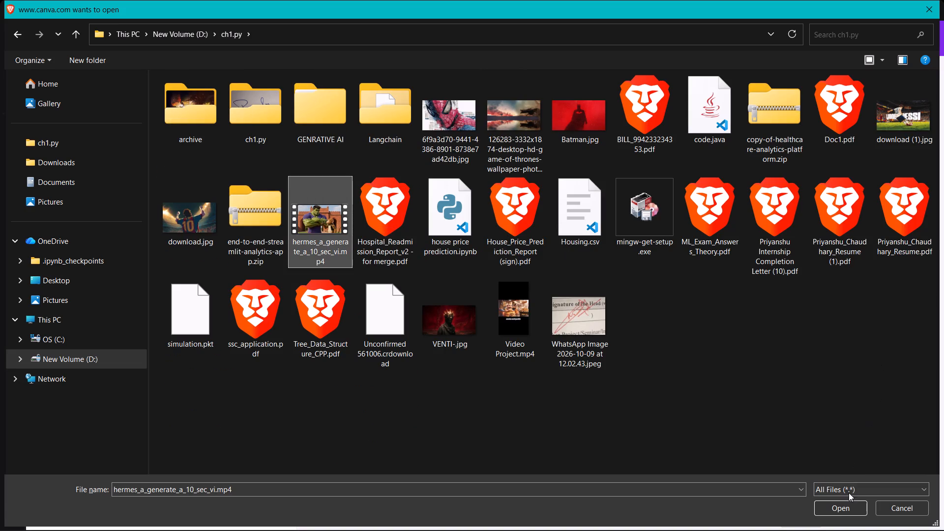
left_click(852, 505)
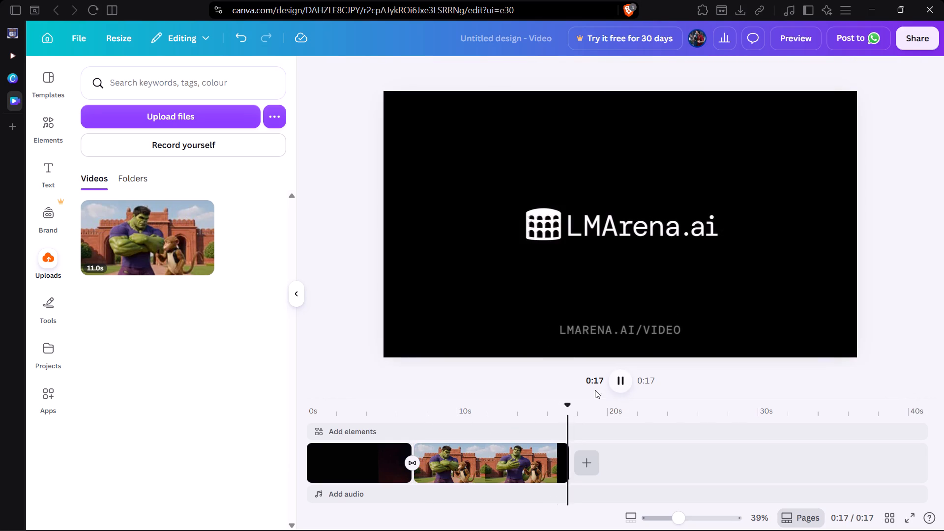
left_click_drag(572, 416, 523, 414)
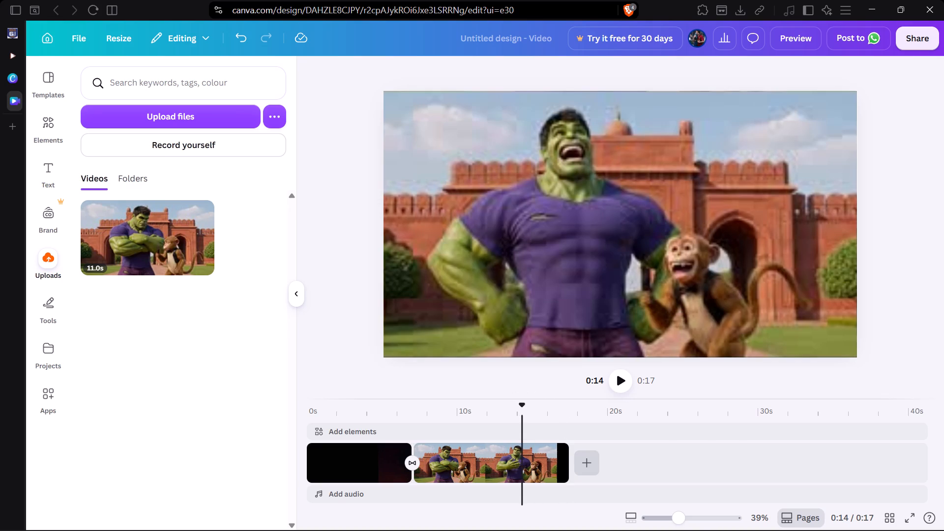
left_click(624, 383)
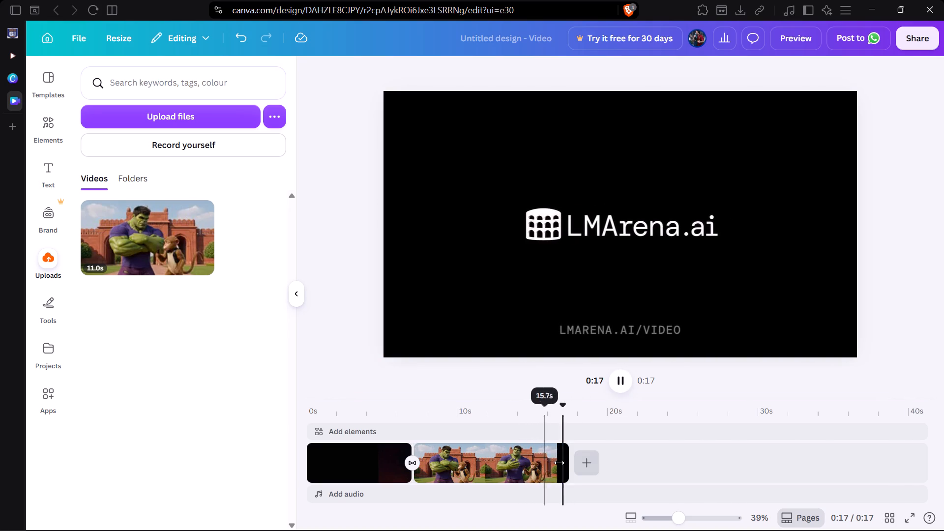
double_click(564, 462)
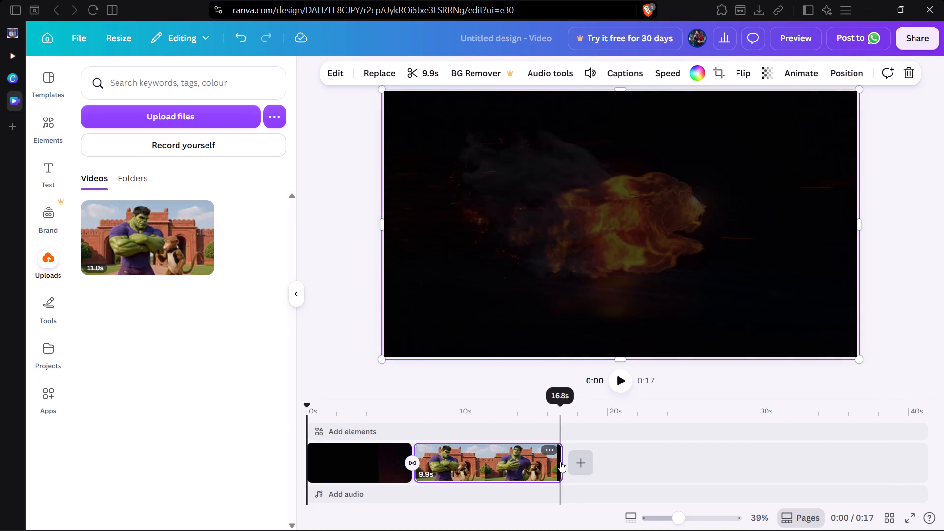
Play the transition into the Hulk video, and replay the opening clip from the beginning of the timeline.
left_click(383, 449)
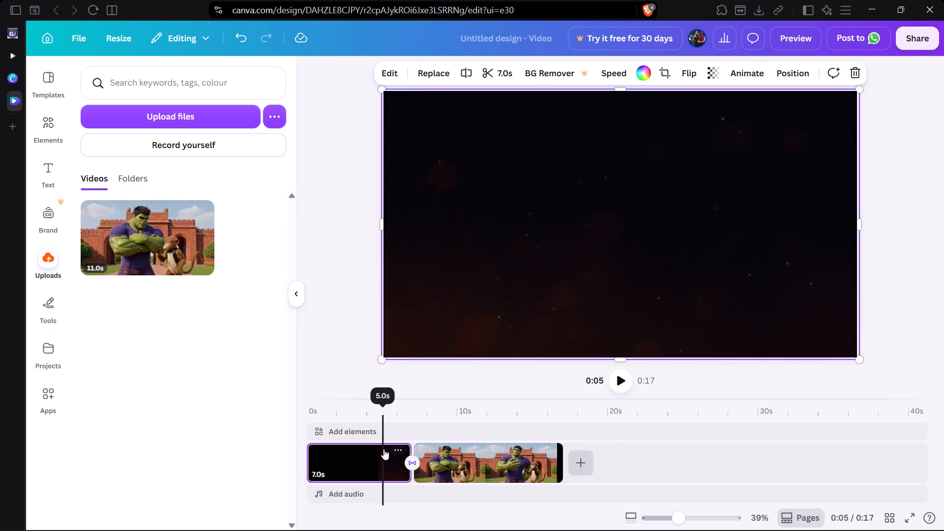
left_click(626, 382)
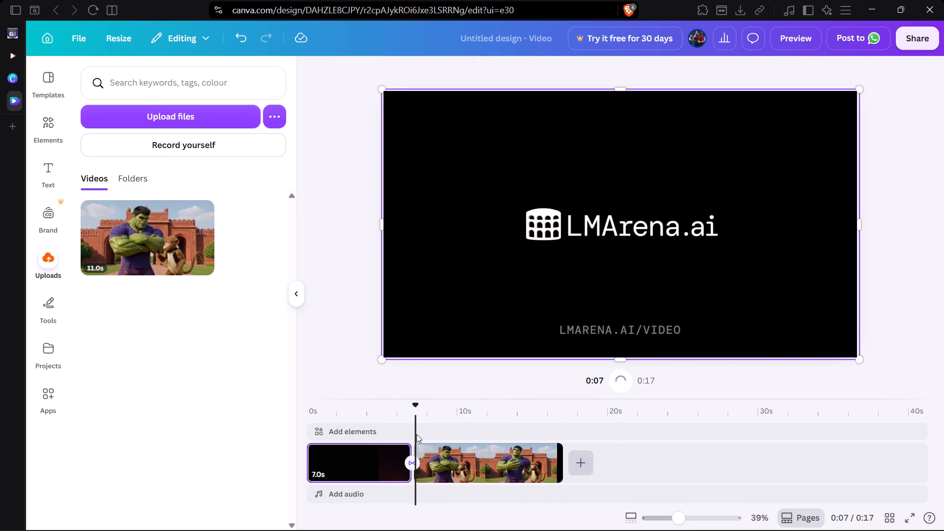
left_click(433, 429)
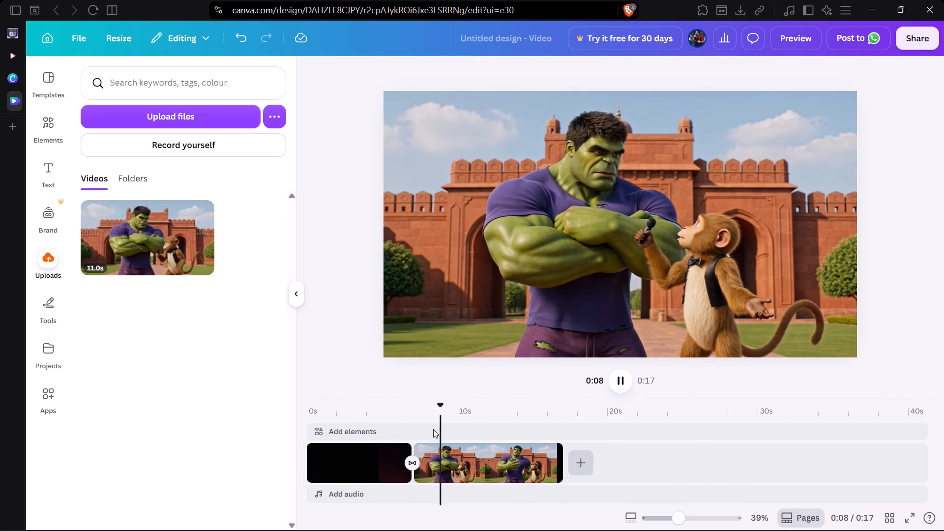
left_click_drag(435, 412, 314, 412)
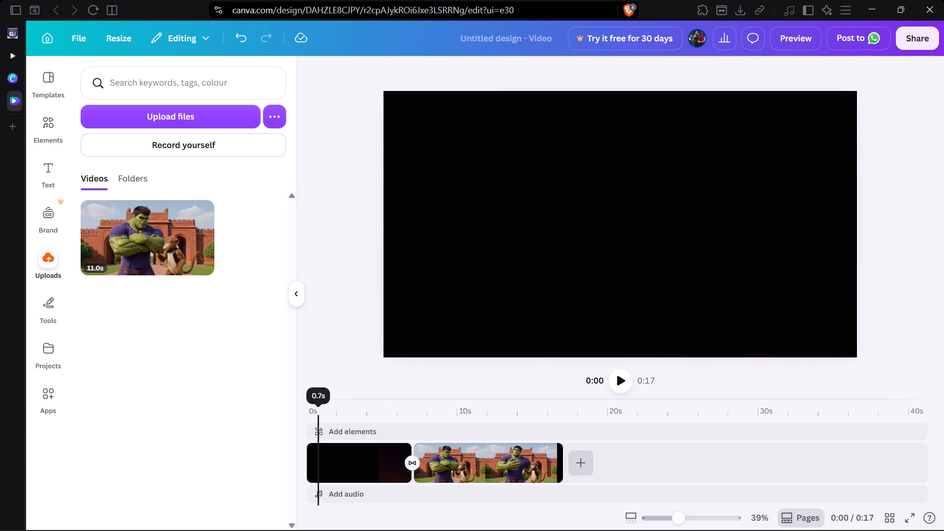
left_click_drag(314, 412, 302, 410)
left_click(623, 382)
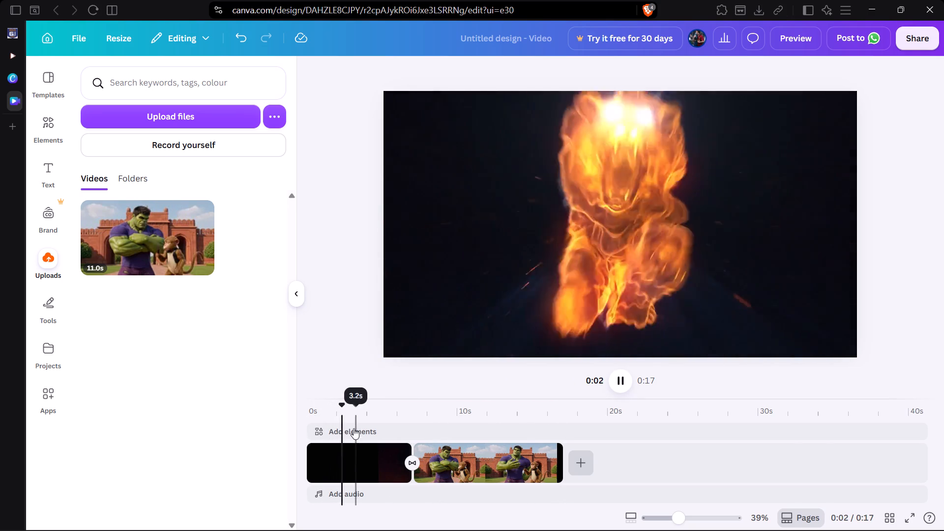
left_click(361, 447)
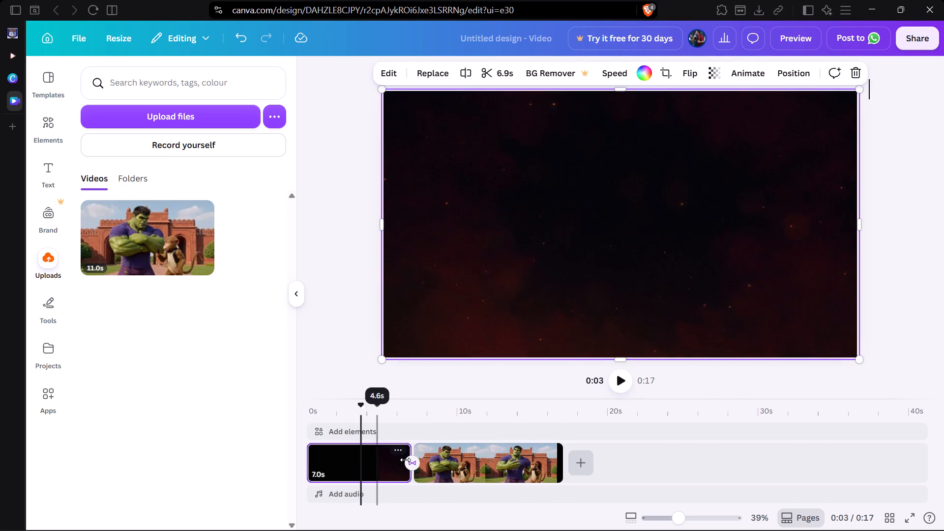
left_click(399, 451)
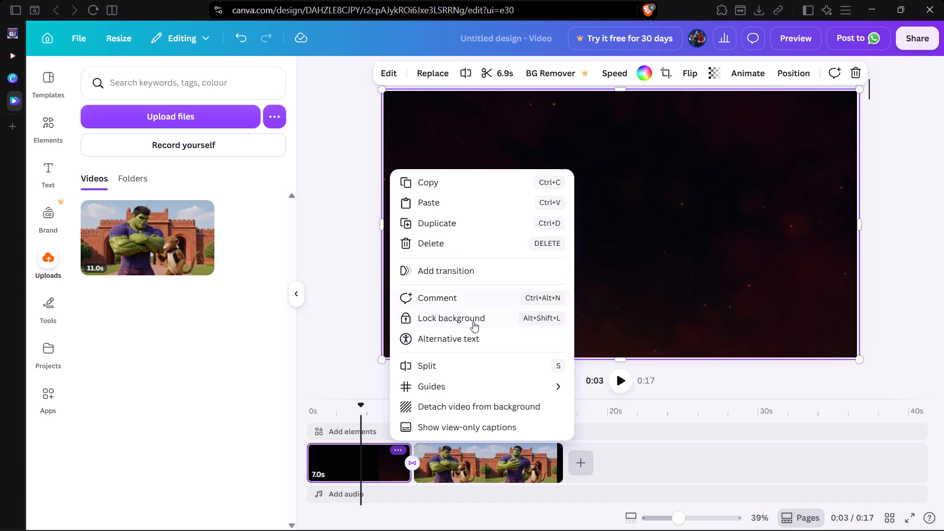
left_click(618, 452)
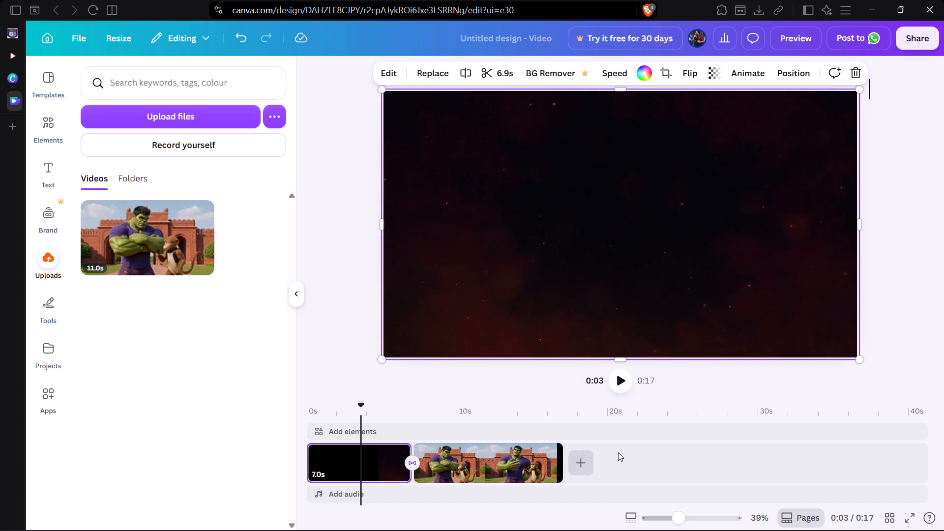
Record a voiceover of about 9 seconds starting near the 4-second mark, allowing the site to use the microphone.
left_click(381, 426)
left_click(353, 429)
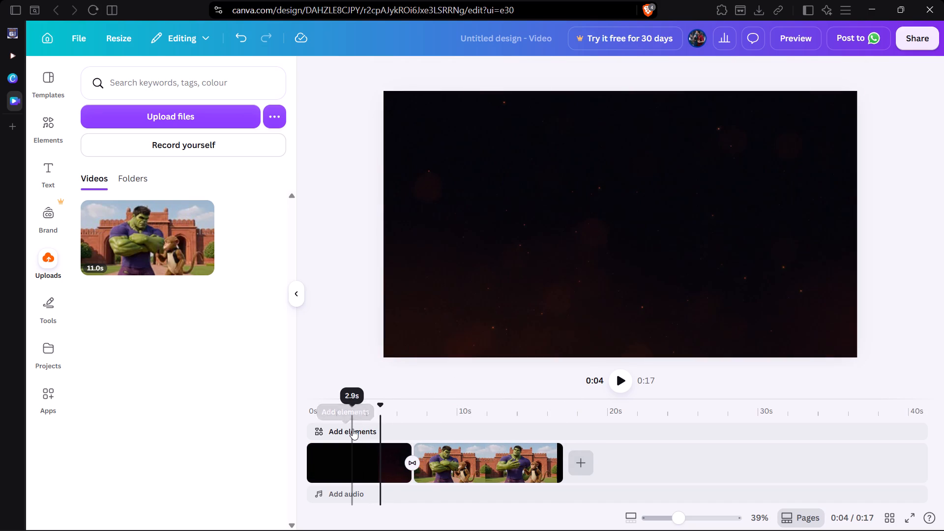
left_click(340, 403)
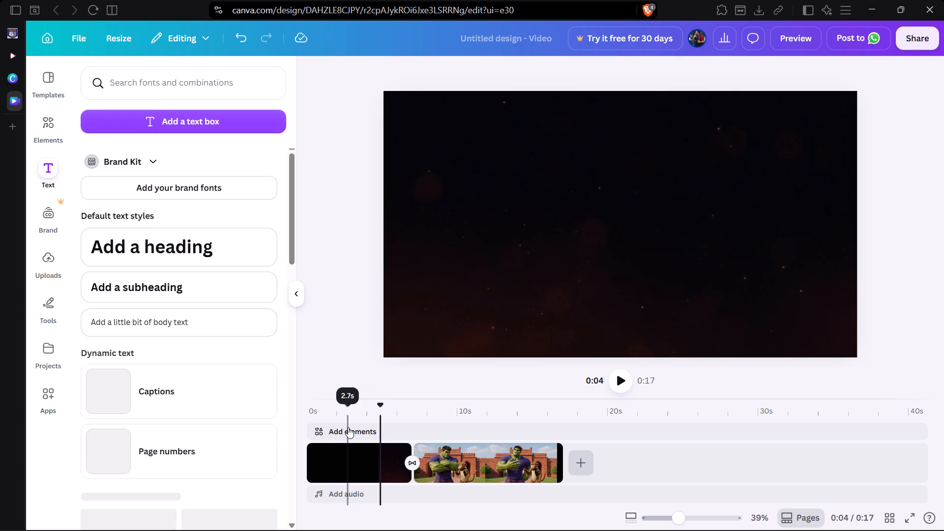
left_click(350, 499)
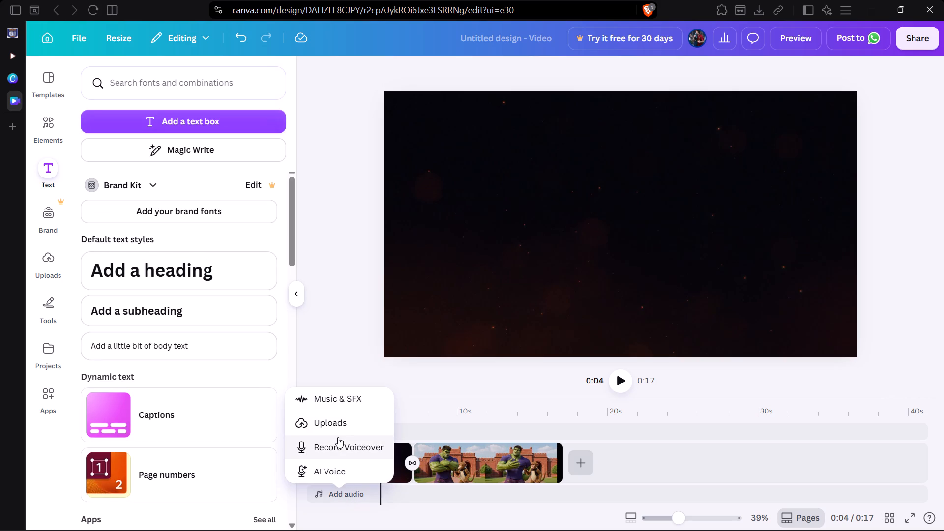
left_click(336, 450)
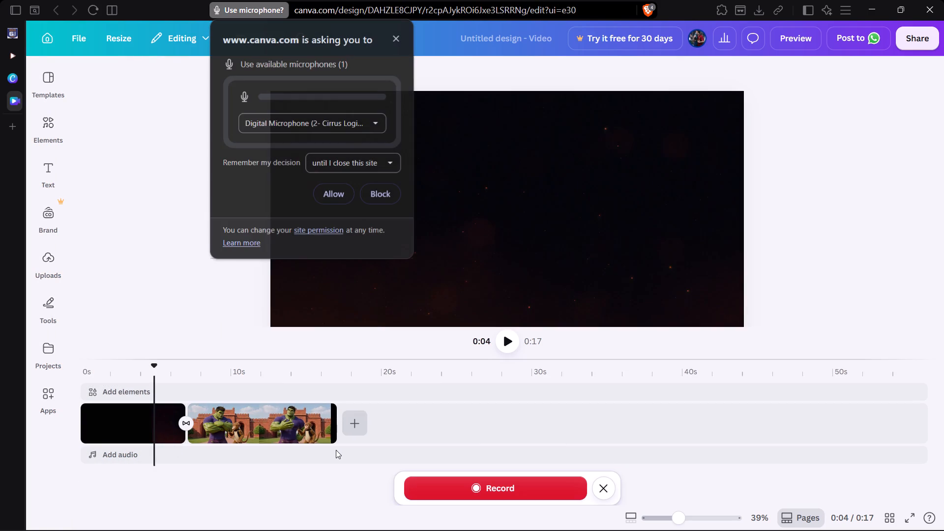
left_click(344, 201)
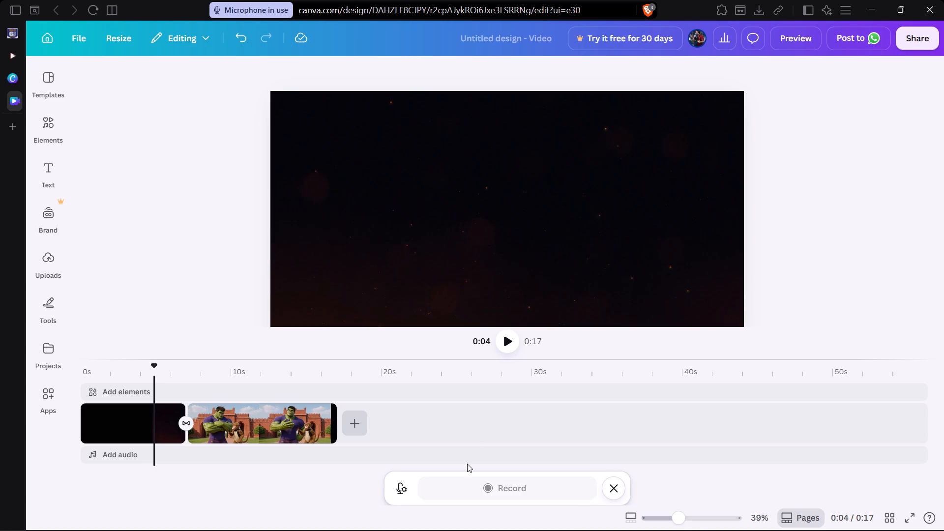
left_click(446, 494)
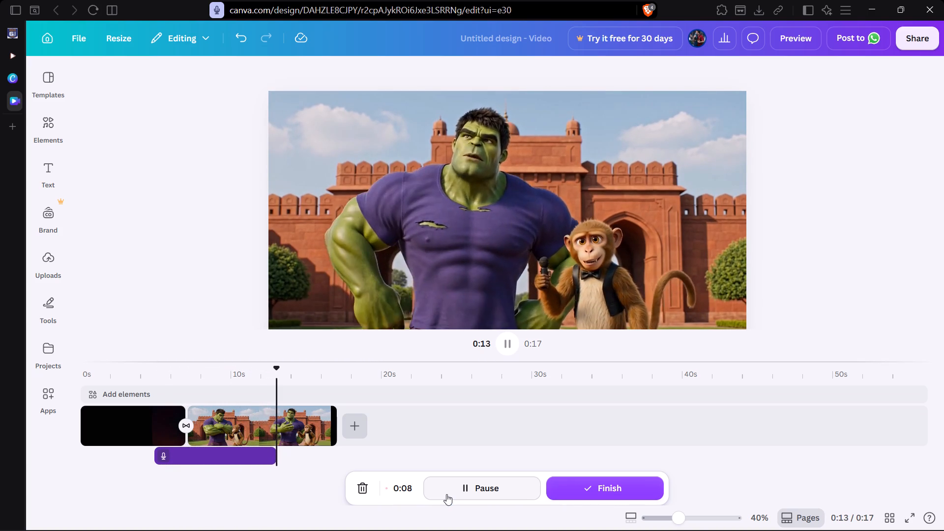
left_click(446, 494)
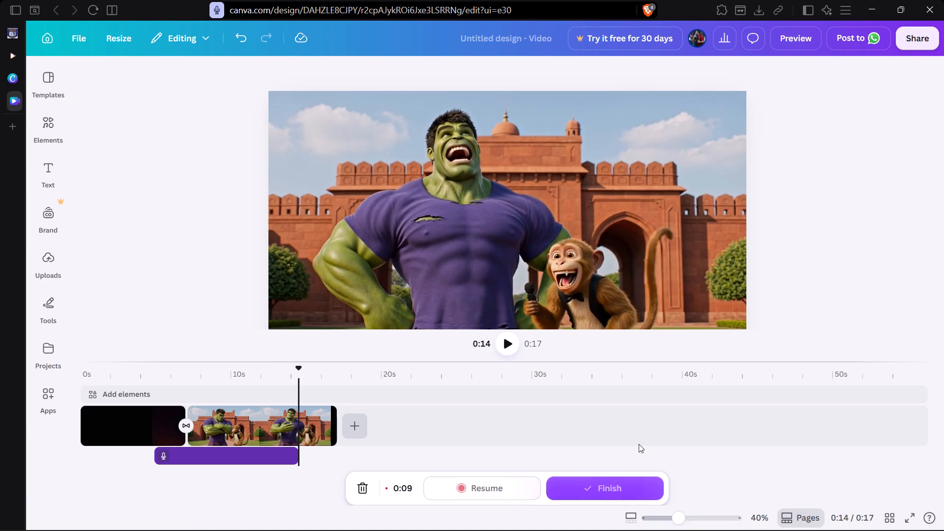
Move the voice recording to start with the Hulk video at 7.1 s, and play that section through.
left_click_drag(262, 450, 276, 449)
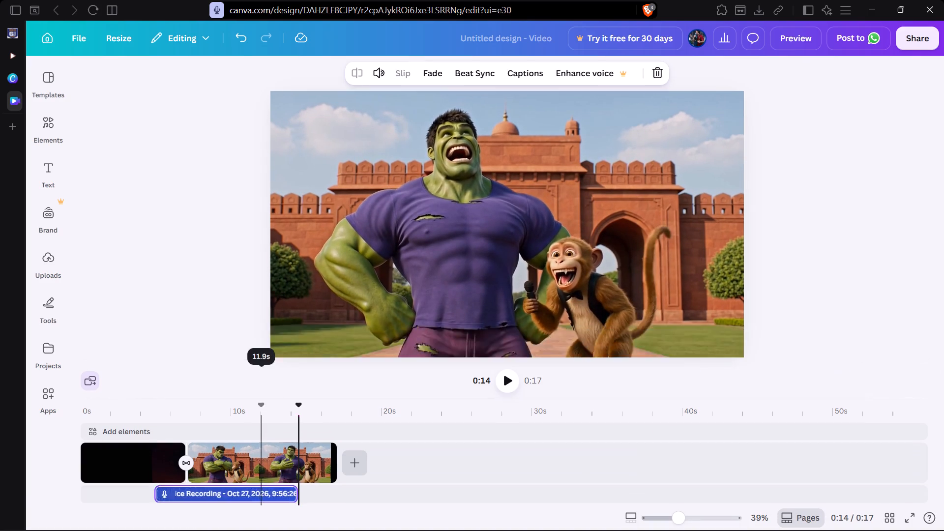
left_click_drag(276, 449, 279, 448)
left_click_drag(209, 495, 227, 493)
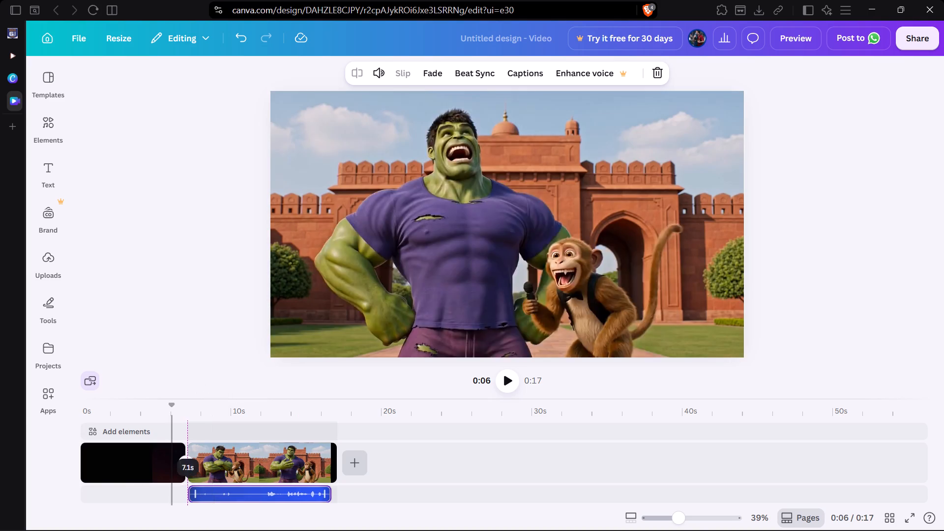
left_click_drag(227, 493, 227, 493)
left_click(515, 390)
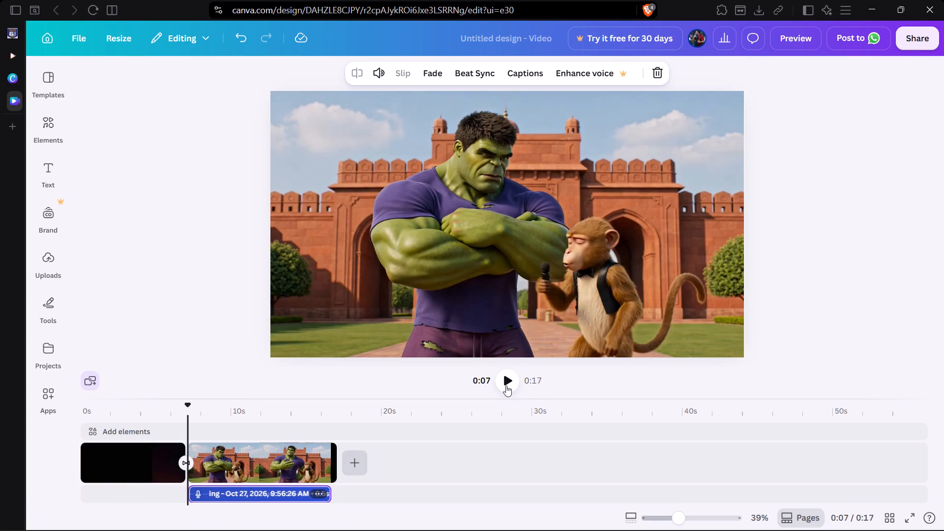
left_click(503, 385)
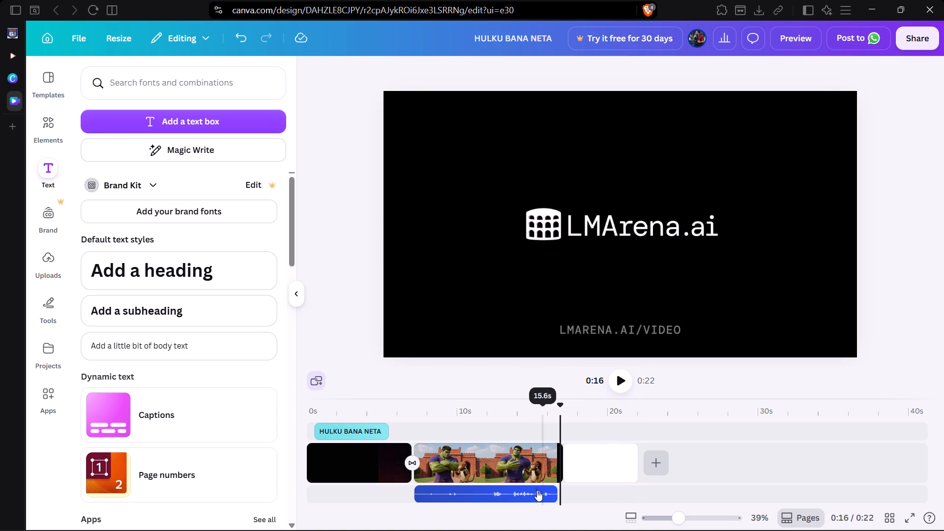
left_click(617, 429)
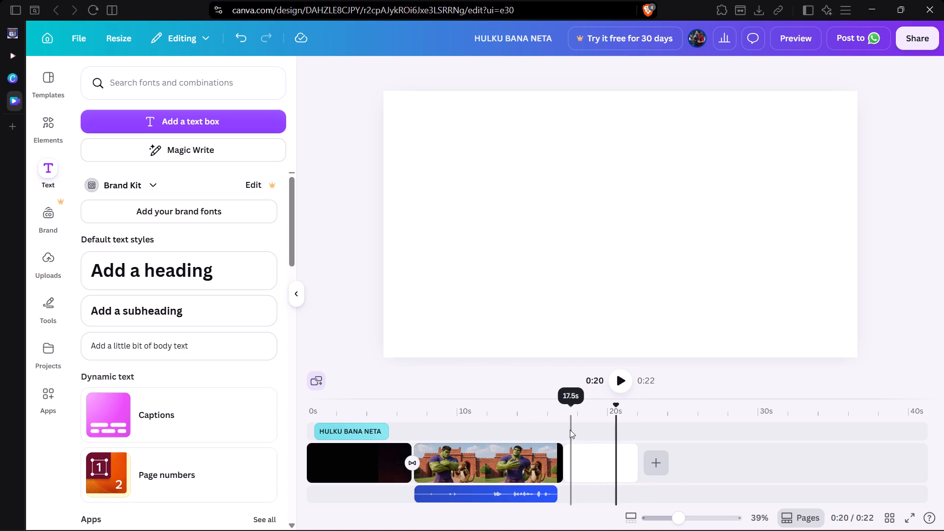
left_click(563, 432)
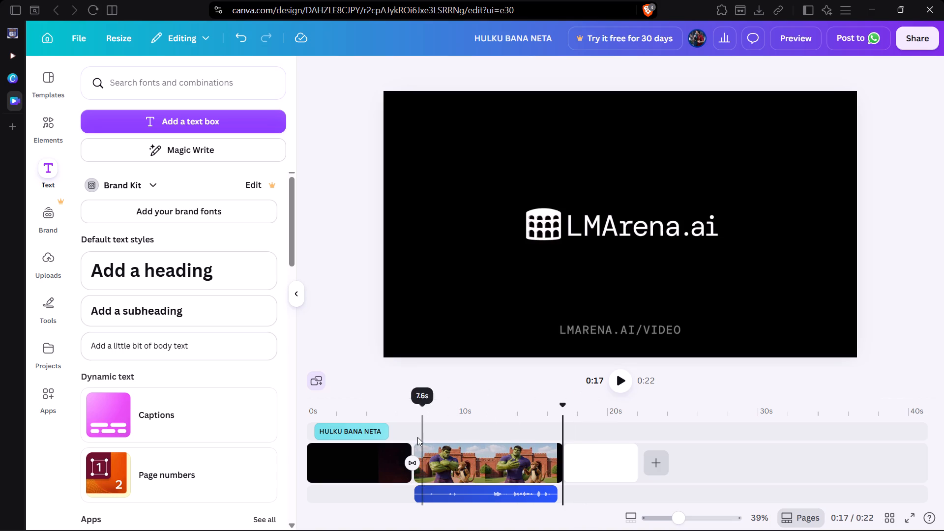
left_click(596, 476)
left_click(584, 442)
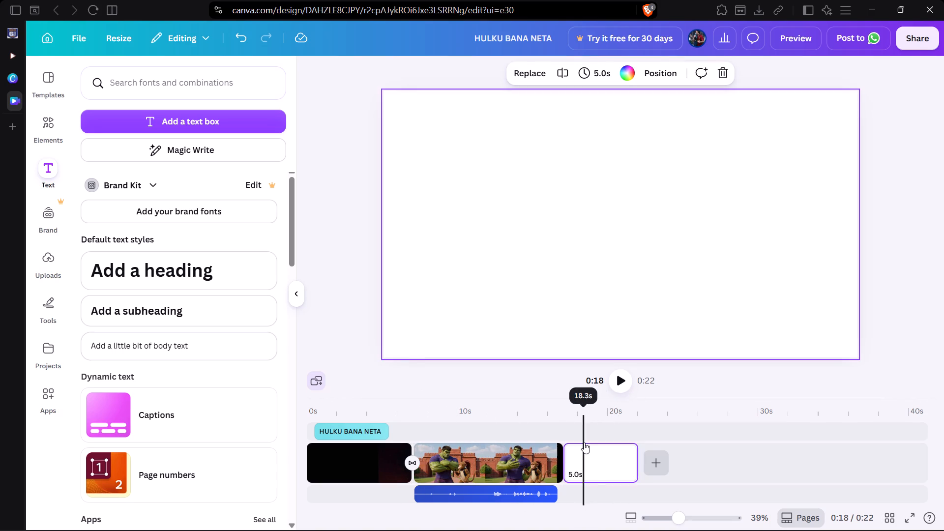
left_click(567, 437)
left_click(567, 437)
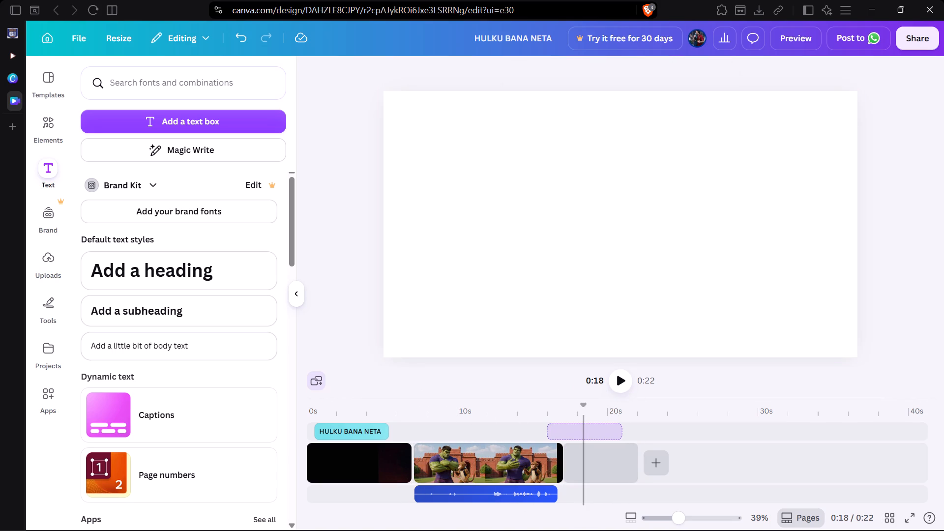
left_click(586, 439)
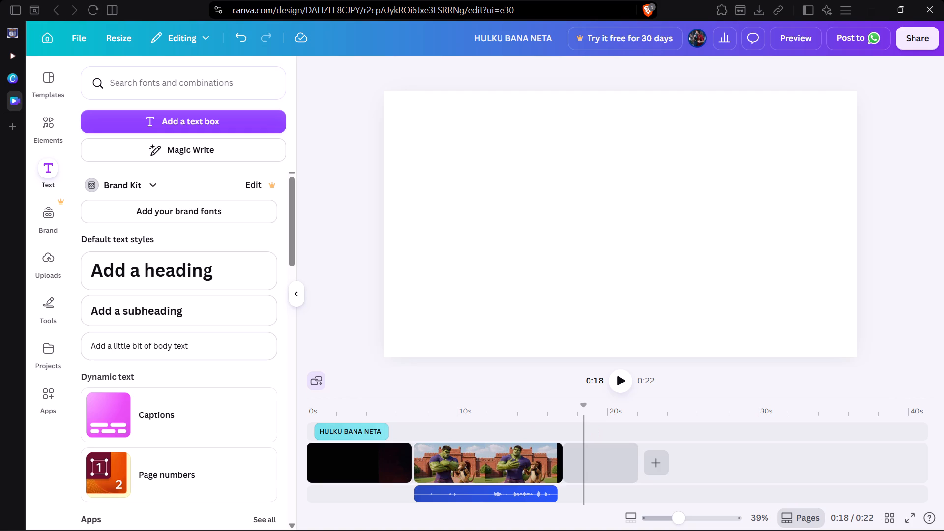
left_click(180, 306)
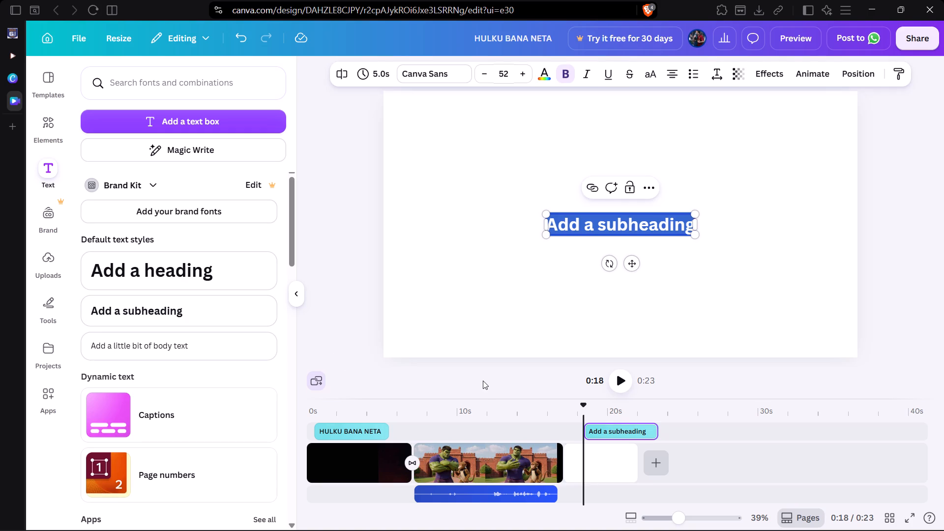
type("WI")
key("BackSpace")
key("BackSpace")
key("BackSpace")
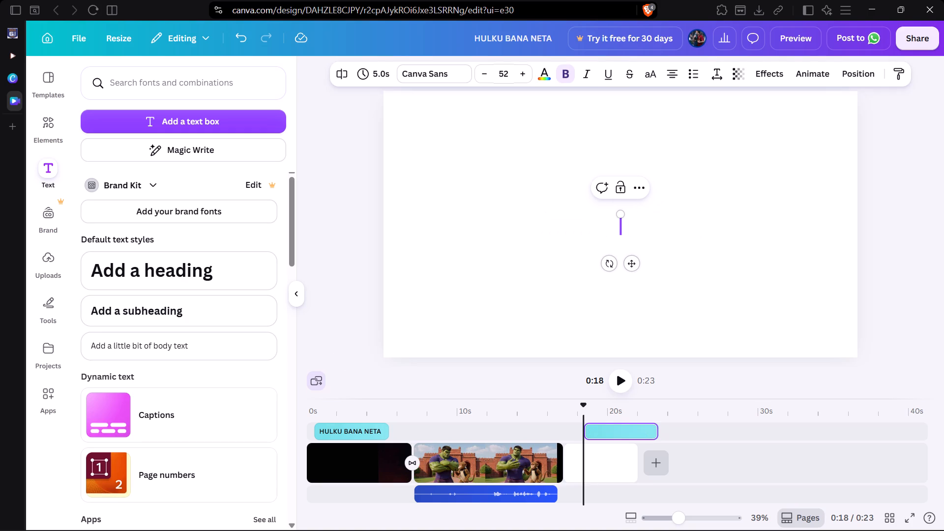
type("will")
key("space")
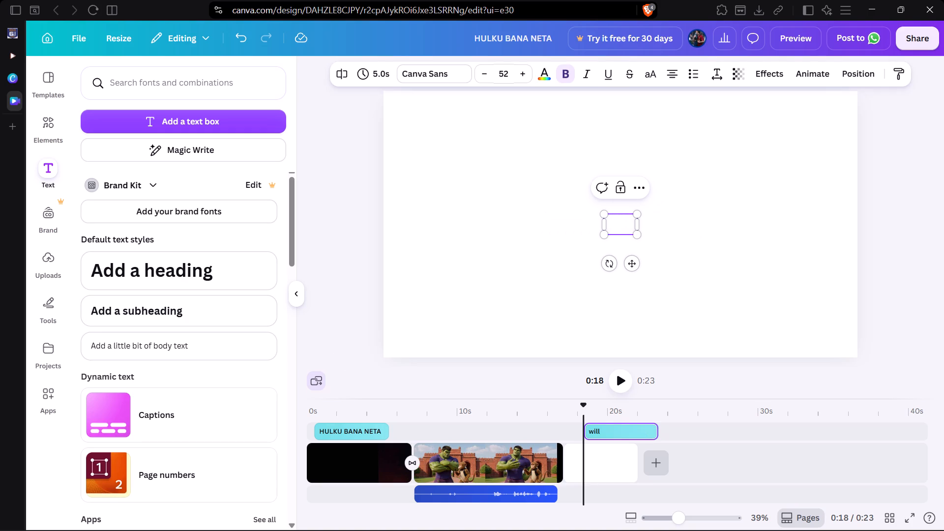
Move the "will" text on the timeline to the start of the blank closing clip.
left_click_drag(608, 429, 592, 430)
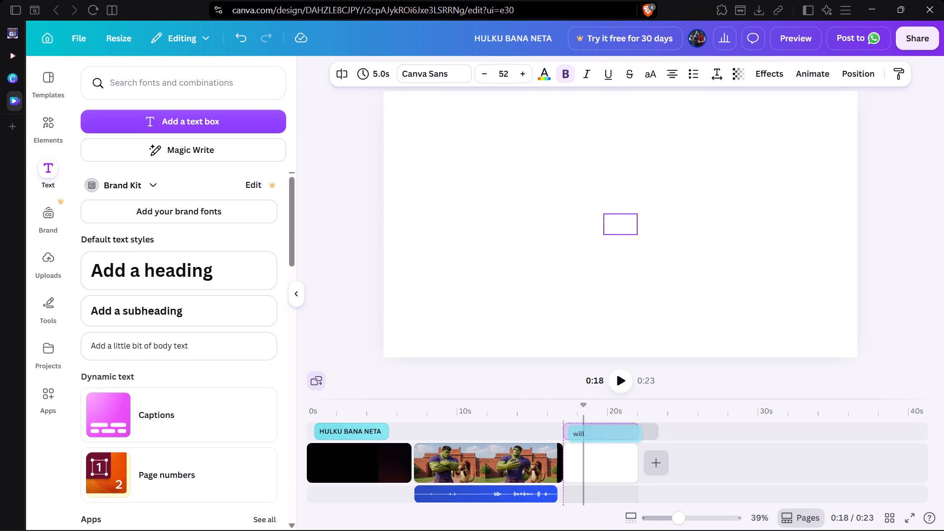
left_click_drag(592, 430, 589, 432)
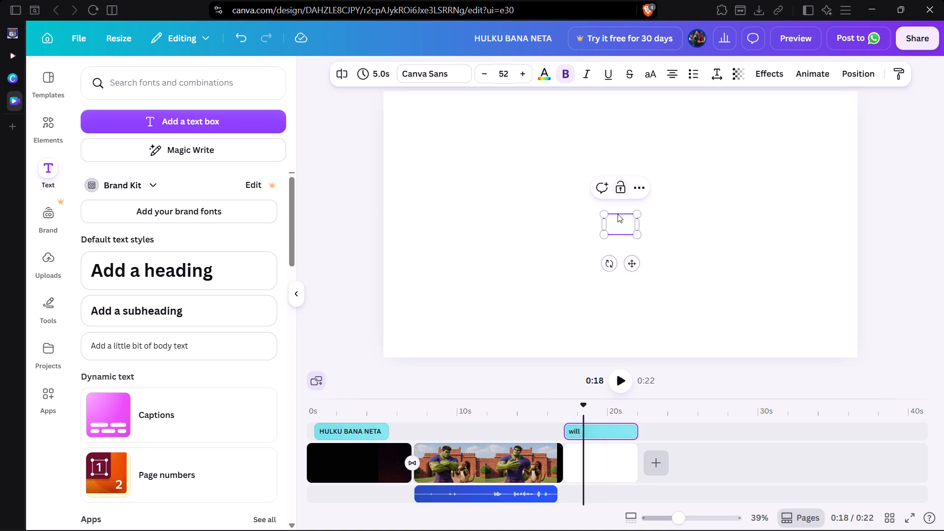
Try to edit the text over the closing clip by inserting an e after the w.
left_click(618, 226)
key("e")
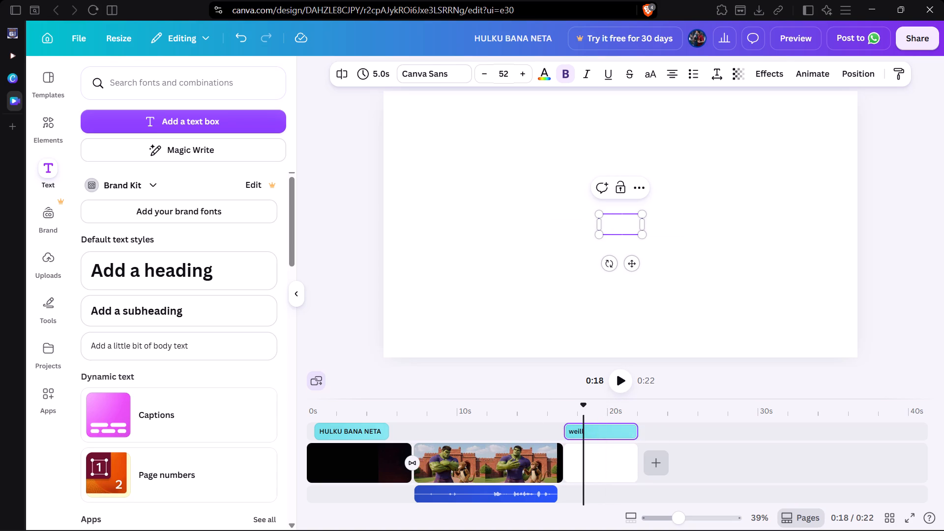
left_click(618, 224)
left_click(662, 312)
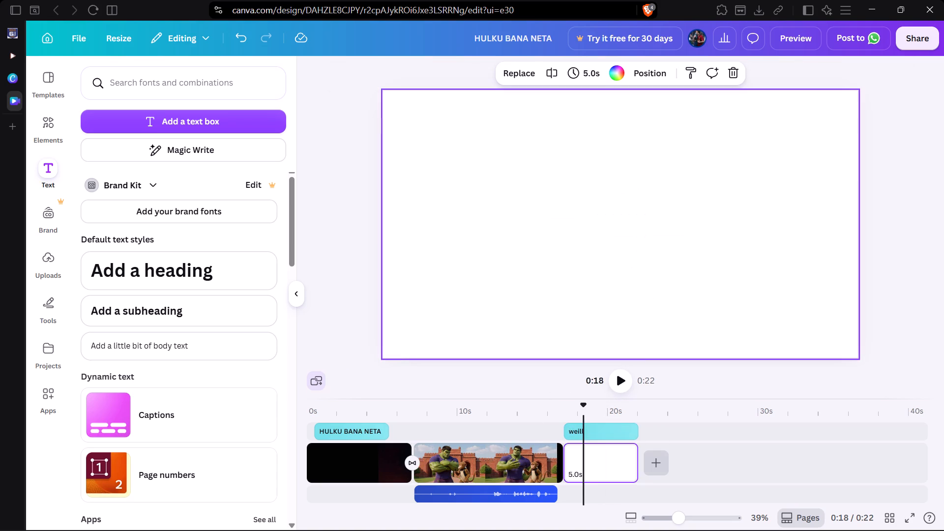
Enlarge the text over the closing clip to a font size of 110.
left_click(598, 431)
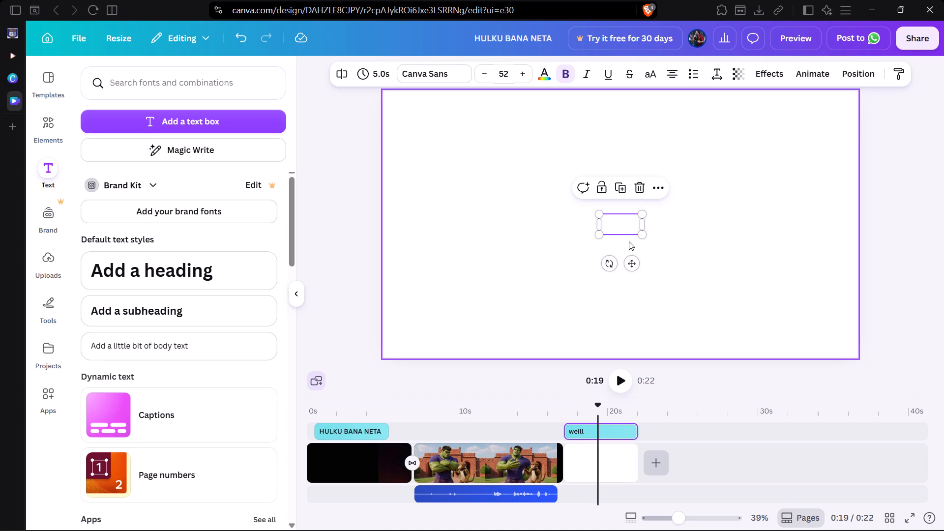
left_click(623, 226)
left_click_drag(598, 233, 553, 262)
Shorten the enlarged text over the closing clip to "ill".
type("vceb")
key("BackSpace")
key("BackSpace")
key("BackSpace")
key("BackSpace")
key("BackSpace")
key("BackSpace")
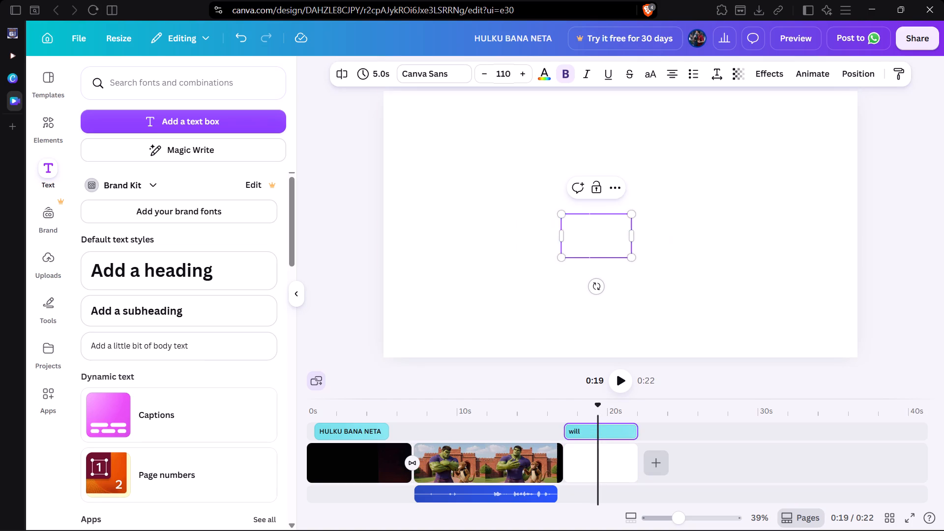
key("BackSpace")
key("BackSpace")
key("BackSpace")
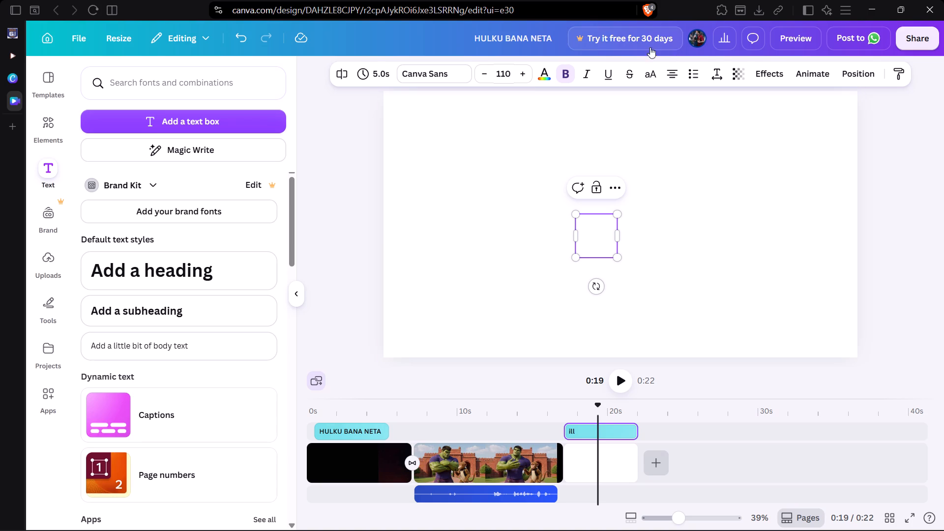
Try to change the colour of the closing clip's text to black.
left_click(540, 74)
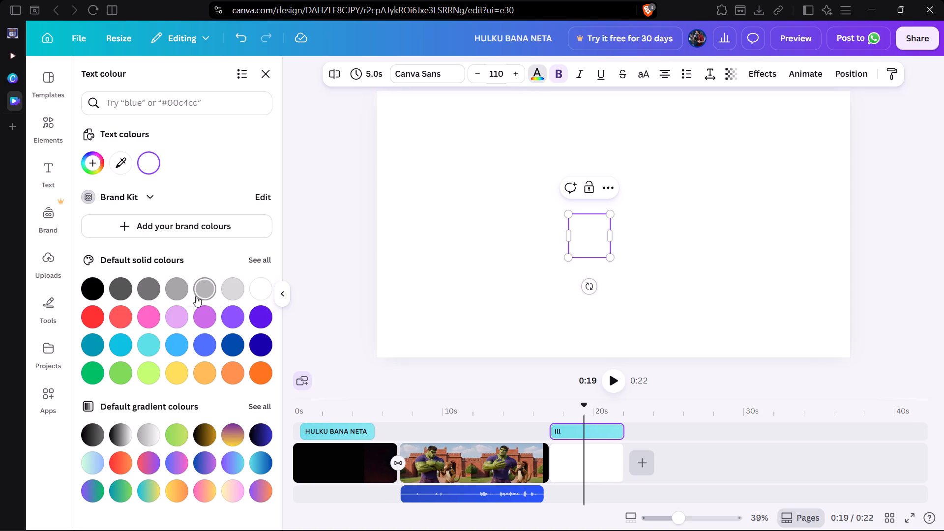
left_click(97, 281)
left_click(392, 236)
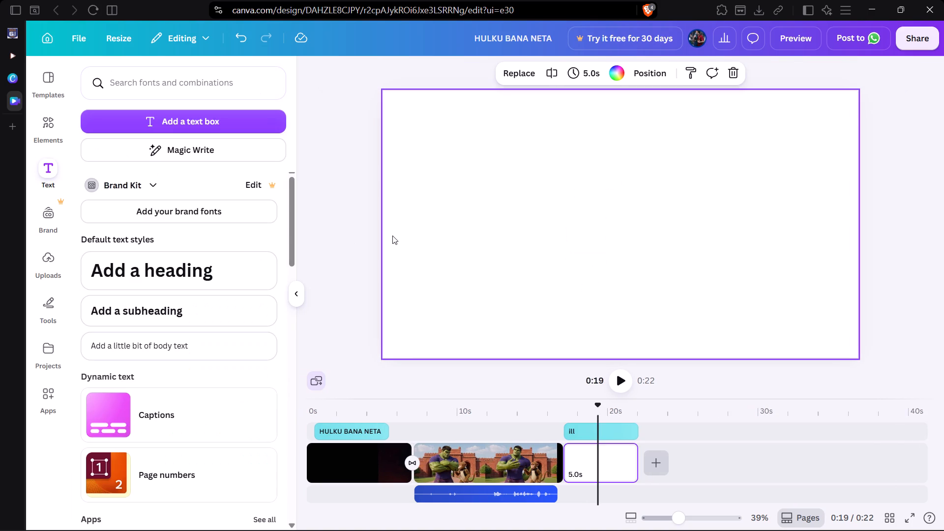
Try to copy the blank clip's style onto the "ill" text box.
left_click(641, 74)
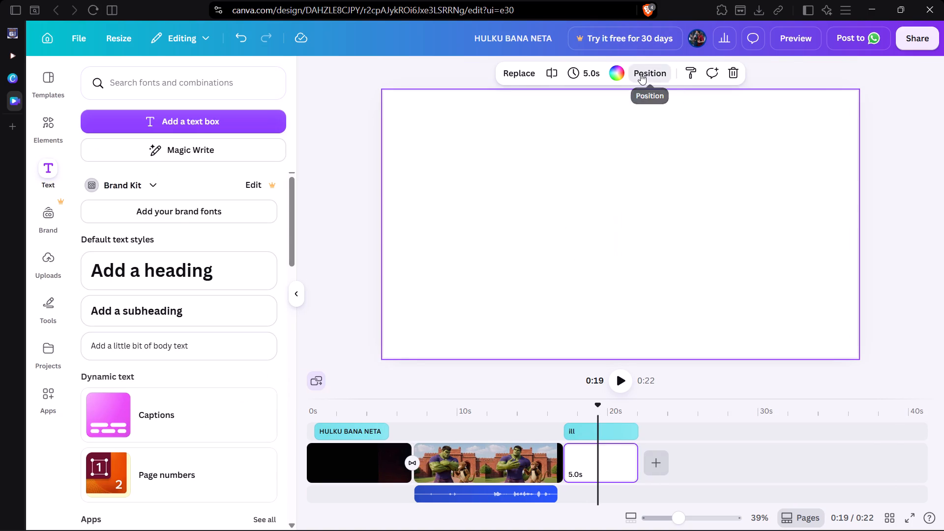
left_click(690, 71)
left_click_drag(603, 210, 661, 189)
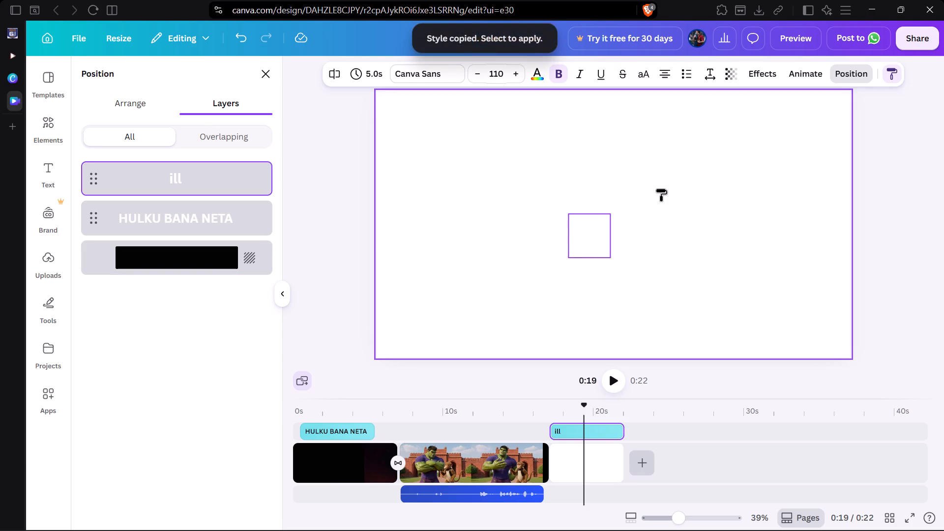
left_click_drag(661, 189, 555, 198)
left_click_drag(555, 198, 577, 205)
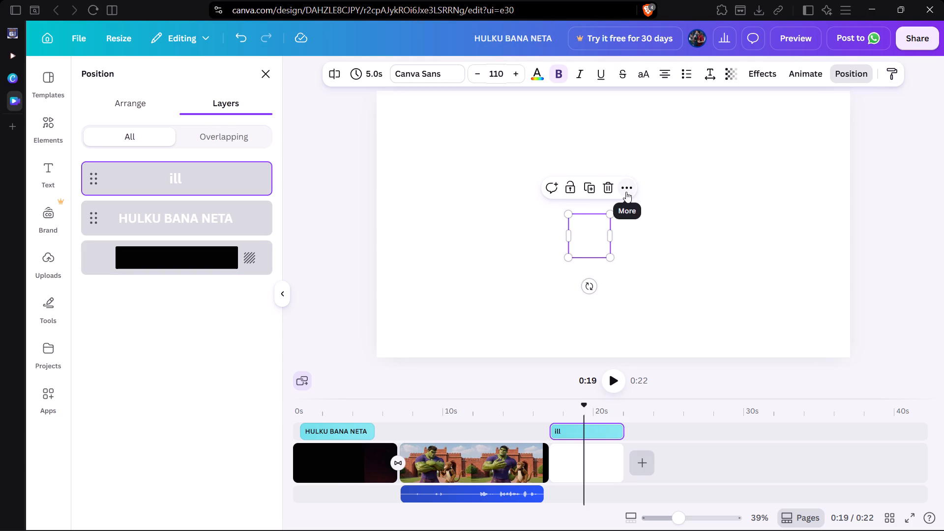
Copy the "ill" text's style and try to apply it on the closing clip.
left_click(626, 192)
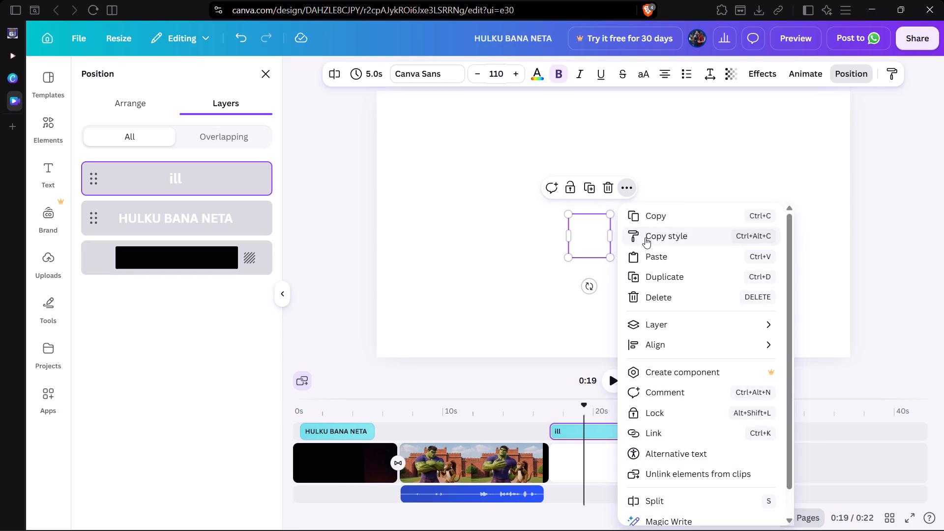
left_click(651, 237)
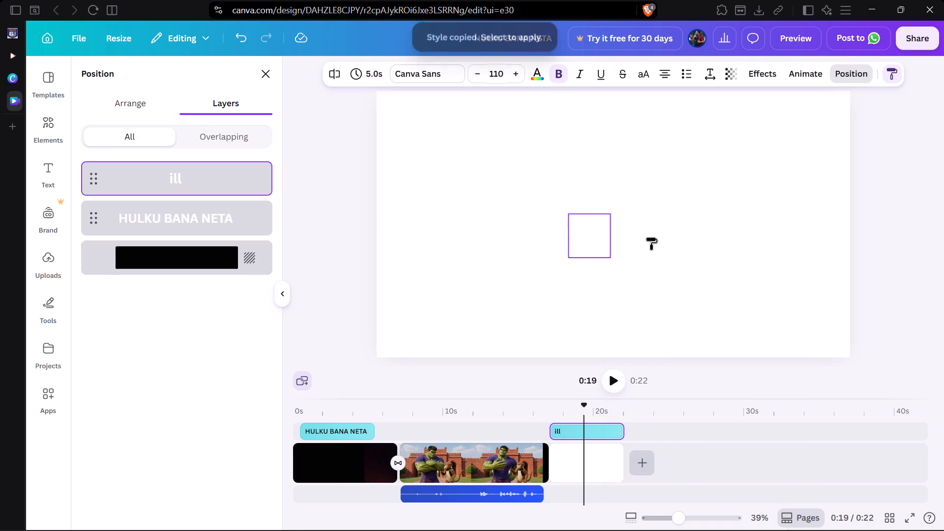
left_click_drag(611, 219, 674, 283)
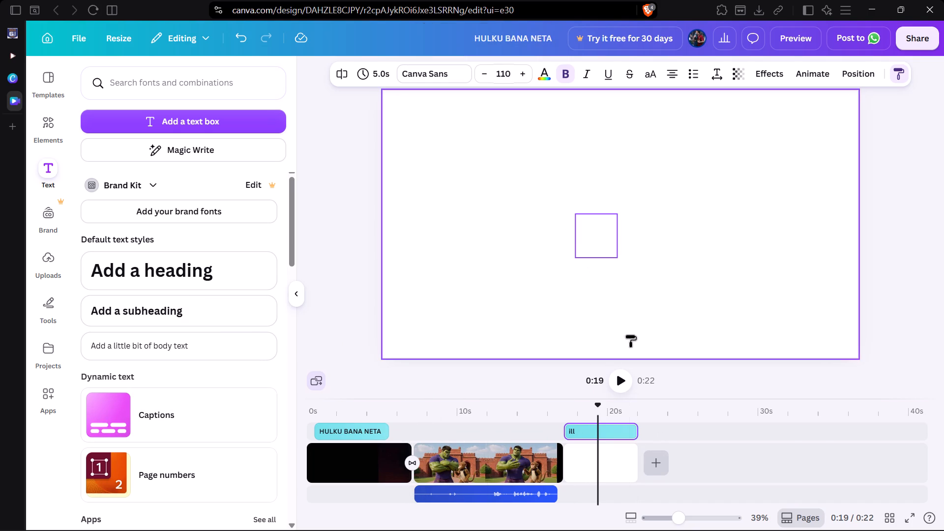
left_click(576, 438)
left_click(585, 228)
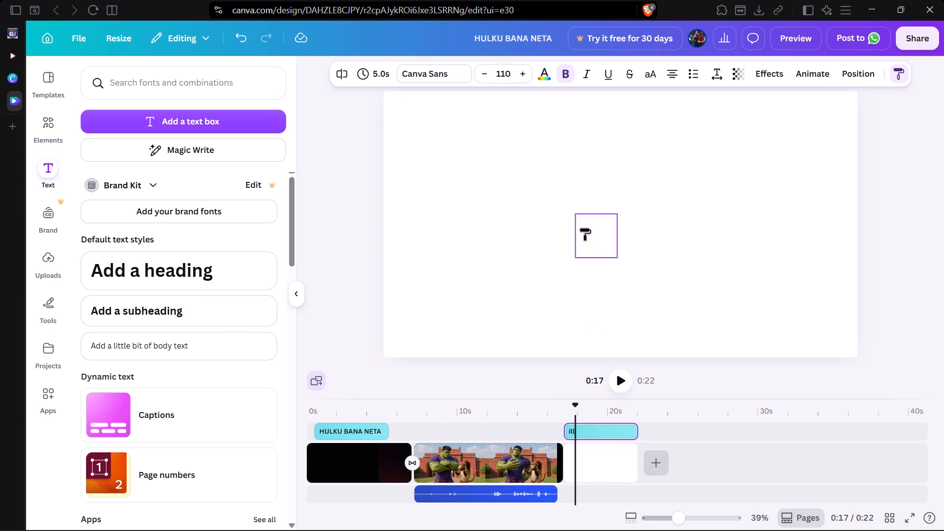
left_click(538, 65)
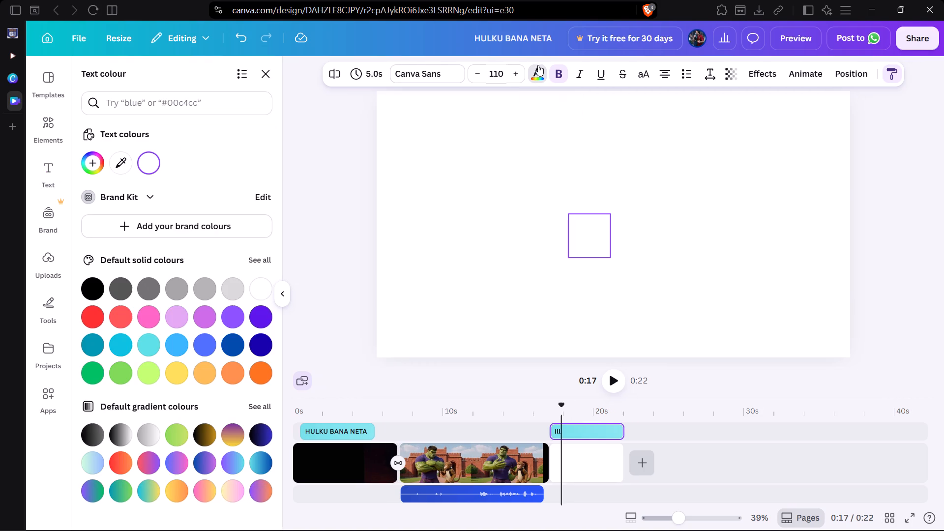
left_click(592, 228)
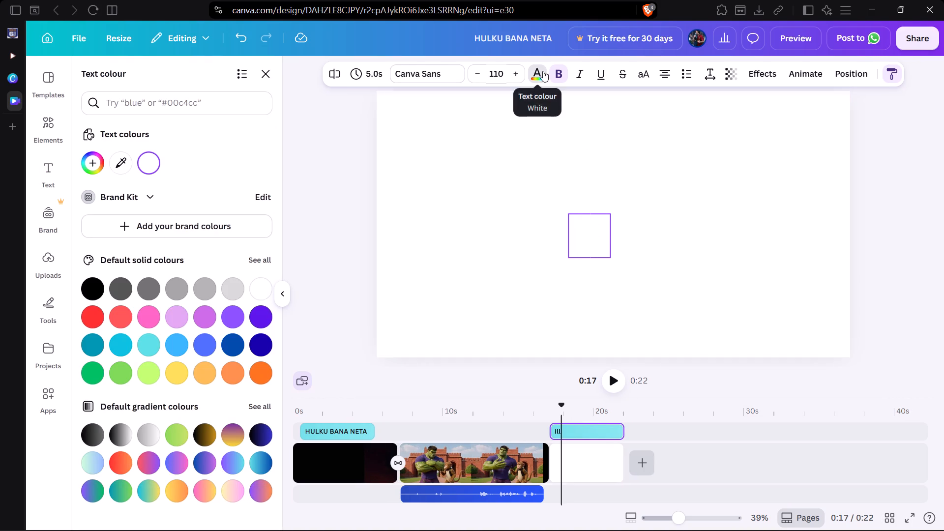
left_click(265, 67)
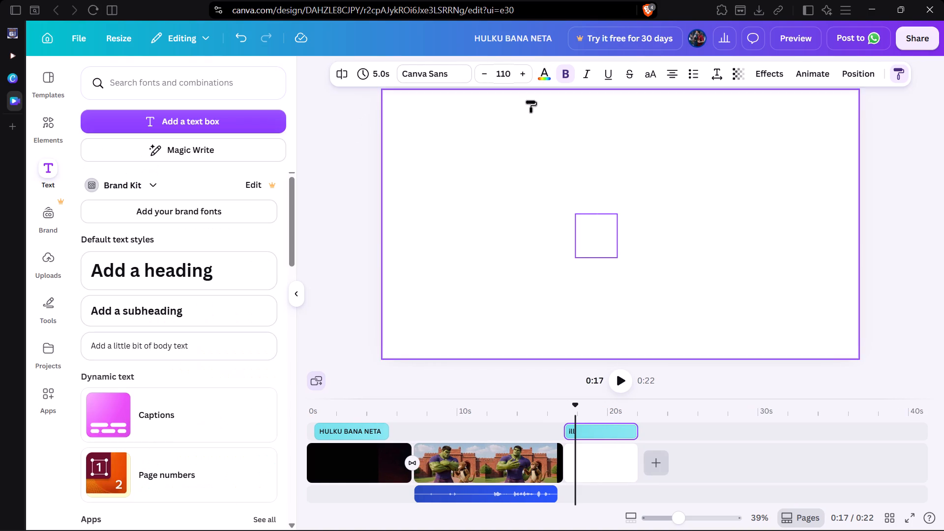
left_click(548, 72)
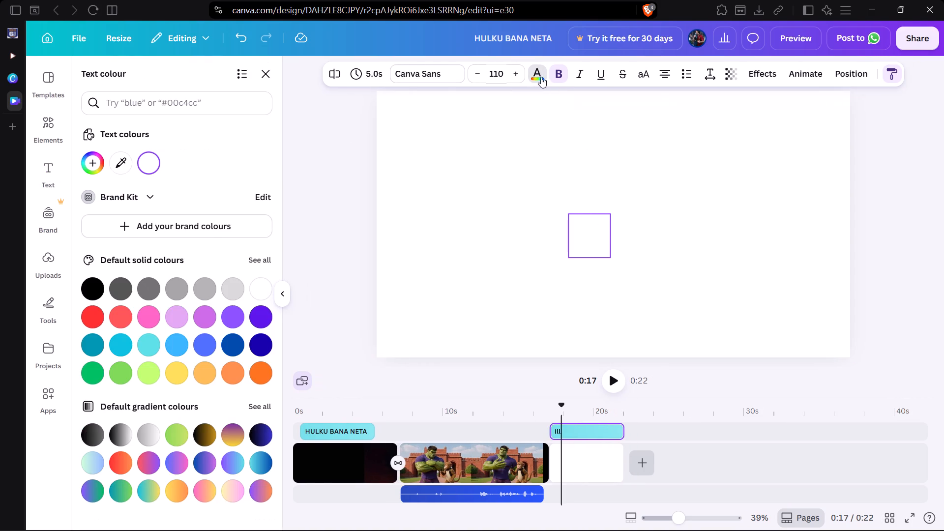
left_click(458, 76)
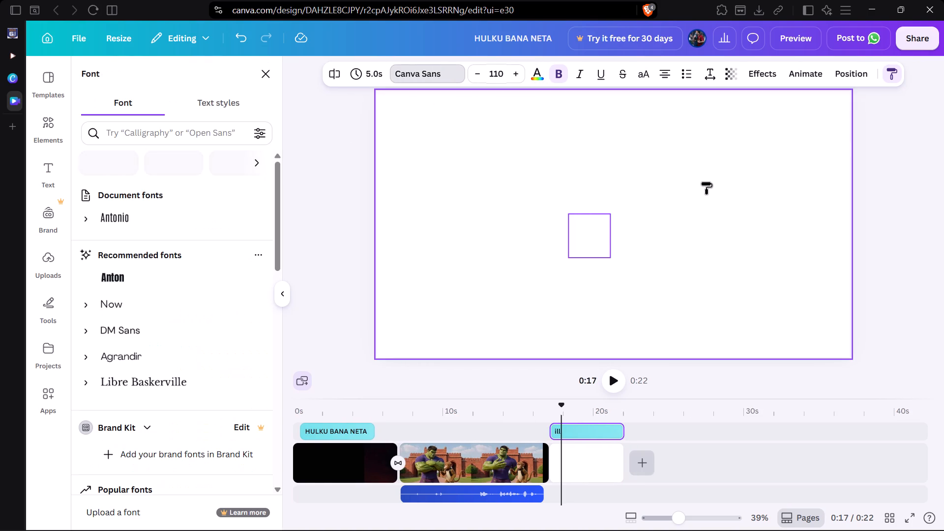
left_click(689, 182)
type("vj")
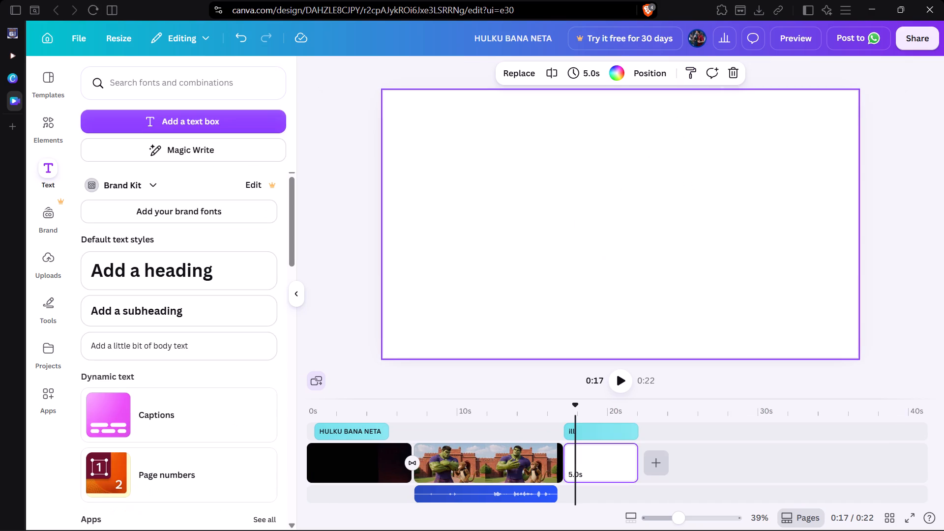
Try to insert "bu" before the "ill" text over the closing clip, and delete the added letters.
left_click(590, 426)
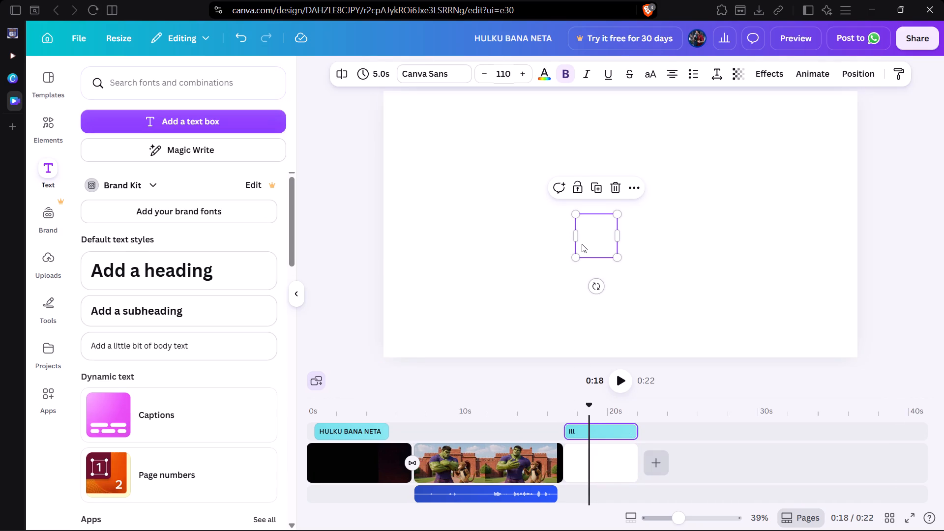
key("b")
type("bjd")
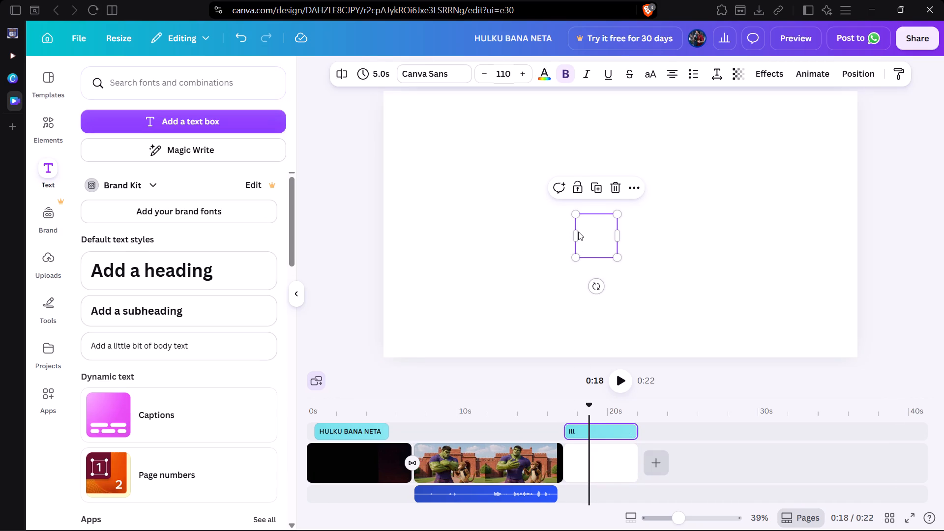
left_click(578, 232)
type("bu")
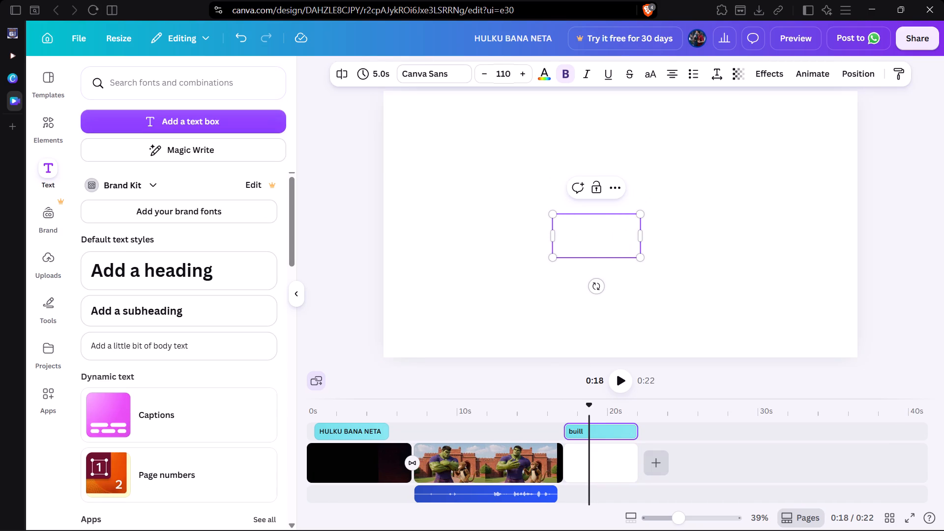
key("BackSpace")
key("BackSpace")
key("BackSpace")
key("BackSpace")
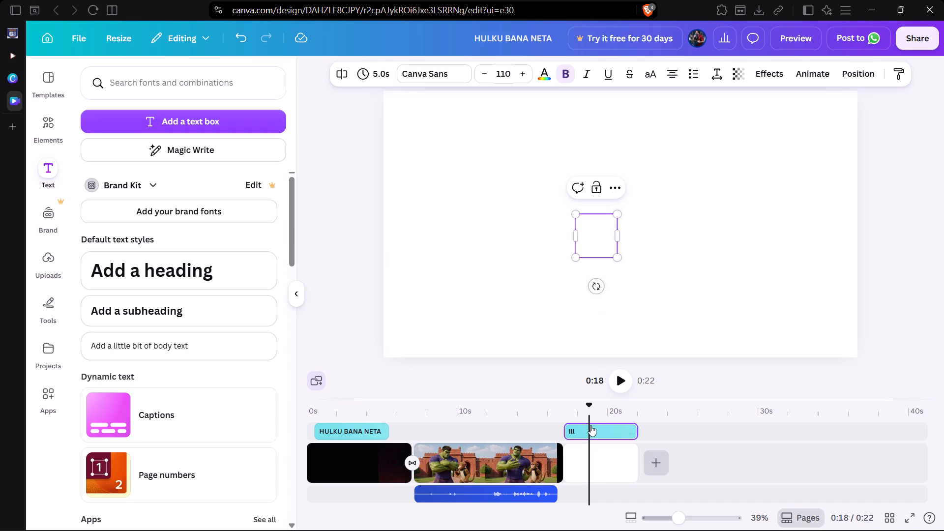
Replace the "ill" text over the closing clip with "WILL U ALL VOTE FOR HIM".
key("Right")
key("Right")
key("Right")
key("BackSpace")
key("BackSpace")
key("BackSpace")
key("BackSpace")
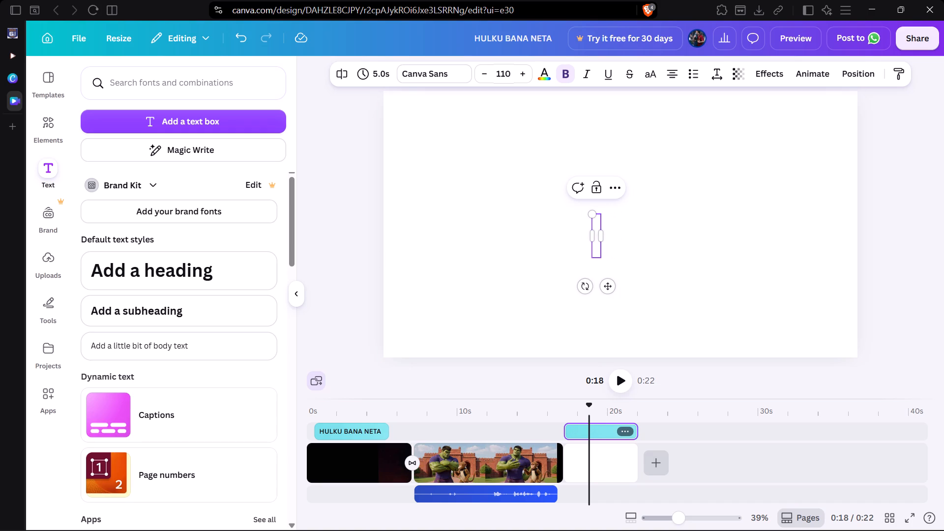
type("WILL")
key("space")
type("U")
key("space")
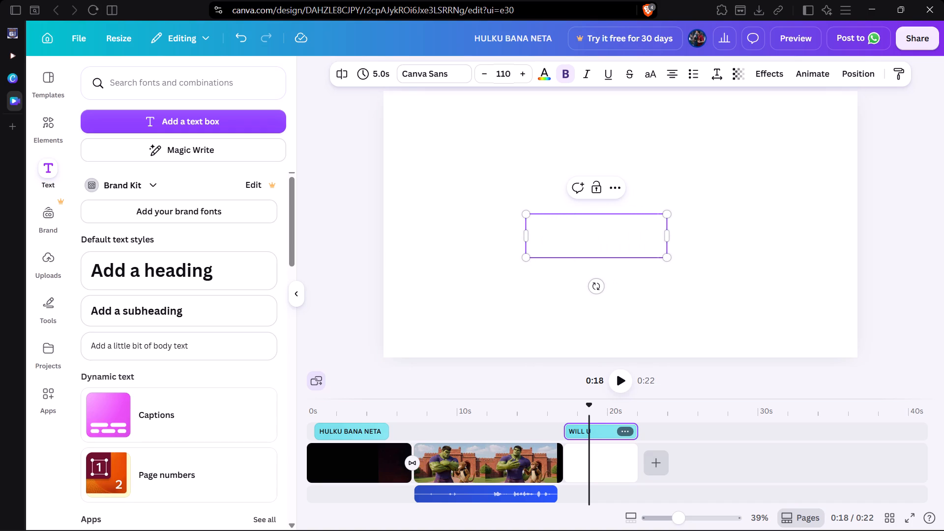
type("ALL")
key("space")
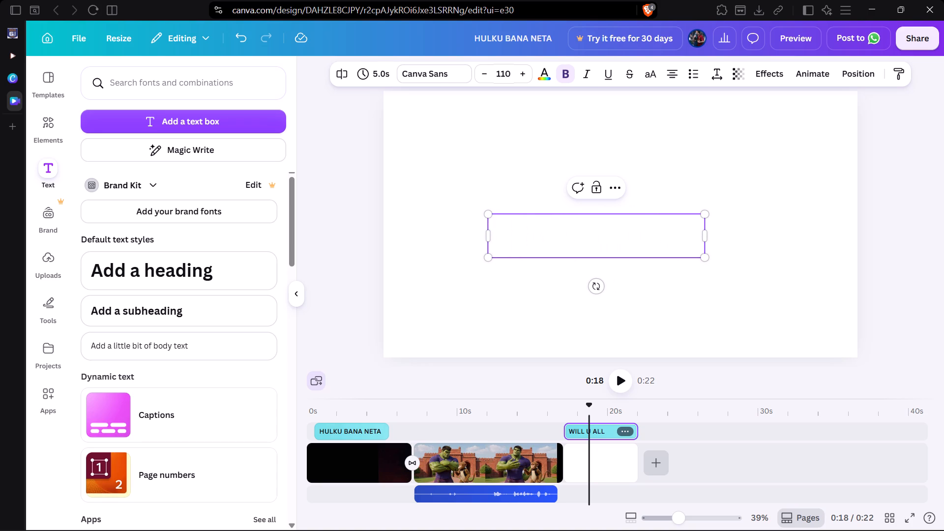
type("VOTE FOR HIM")
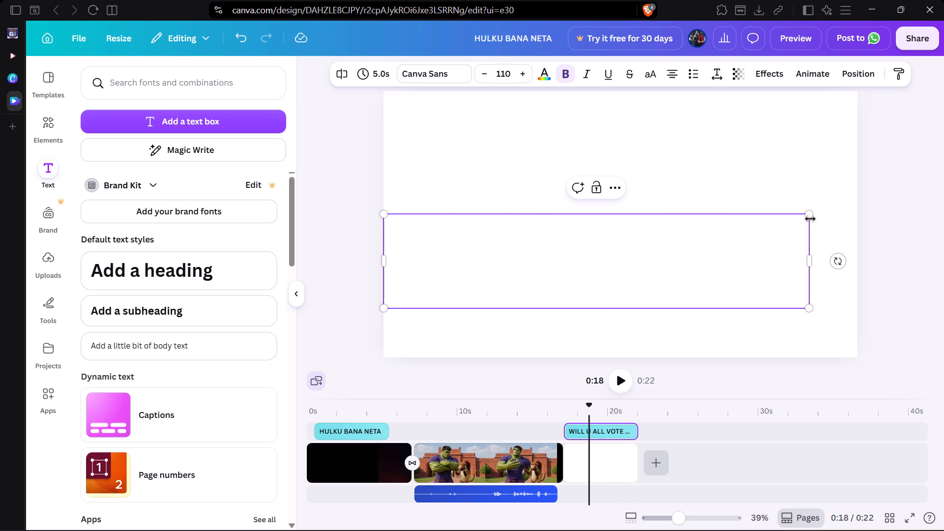
Widen the "WILL U ALL VOTE FOR HIM" text box and move it slightly up, centred horizontally on the page.
left_click_drag(810, 219, 841, 212)
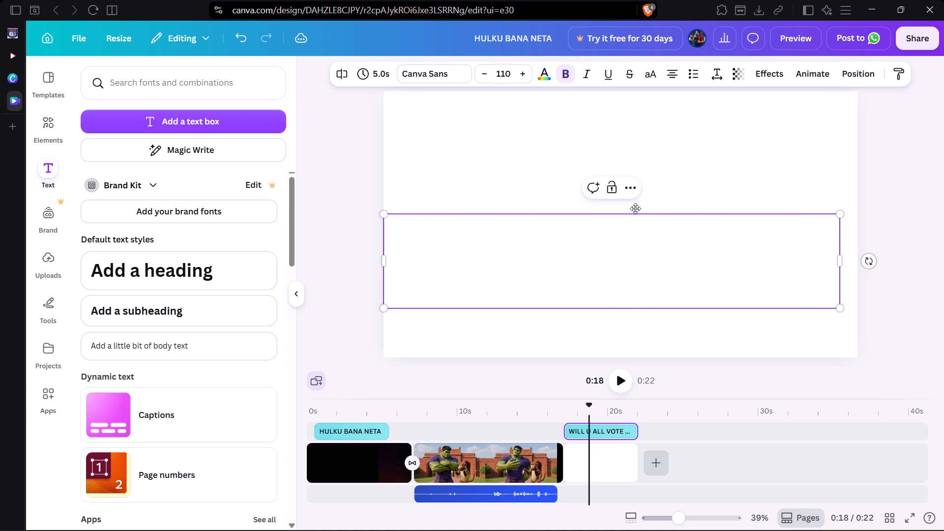
left_click_drag(633, 214, 637, 197)
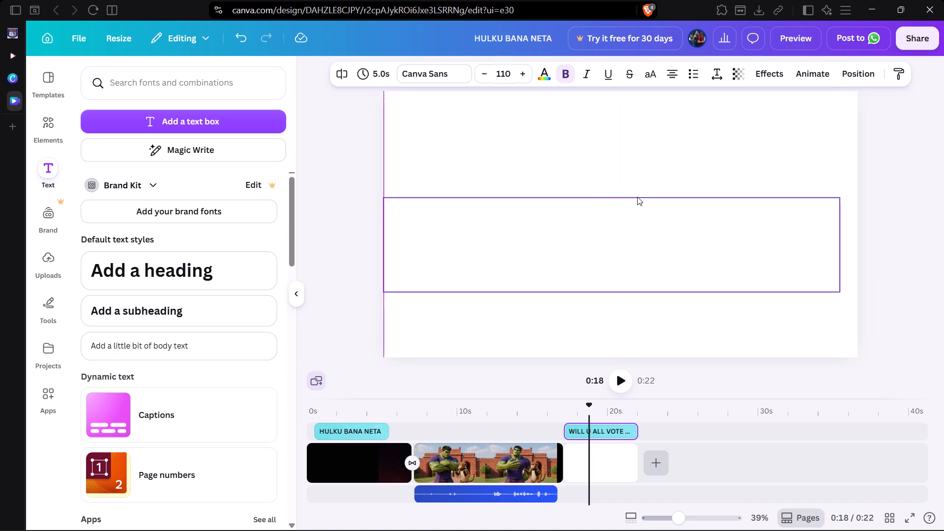
left_click_drag(637, 197, 644, 196)
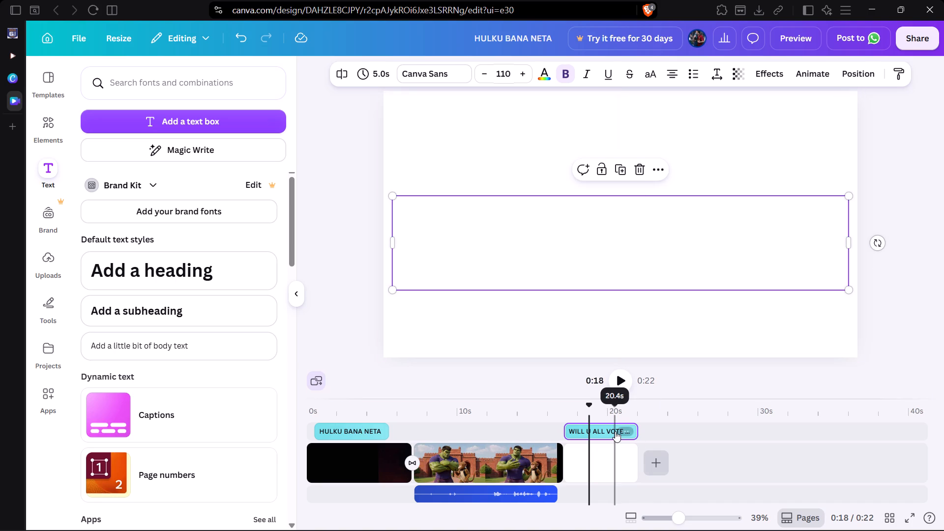
Extend the blank closing clip to 6.3 s.
left_click(615, 431)
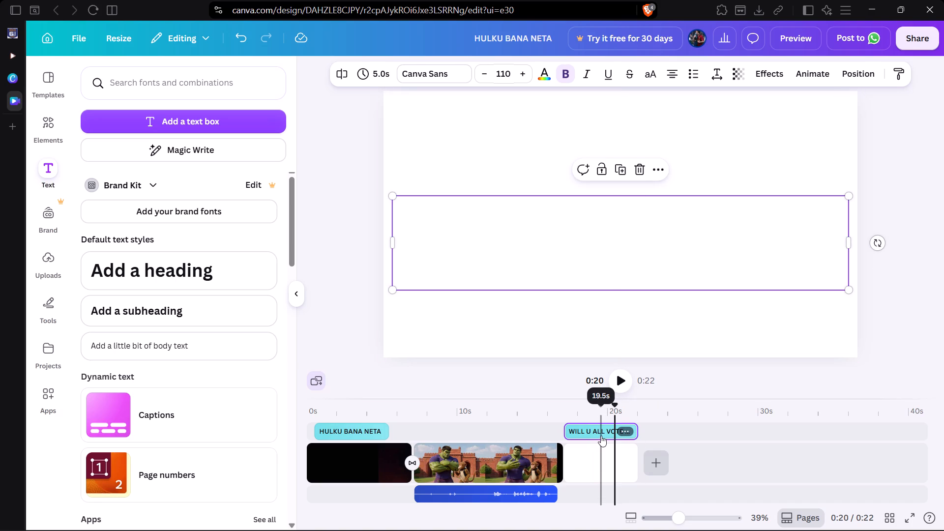
left_click_drag(636, 459, 656, 457)
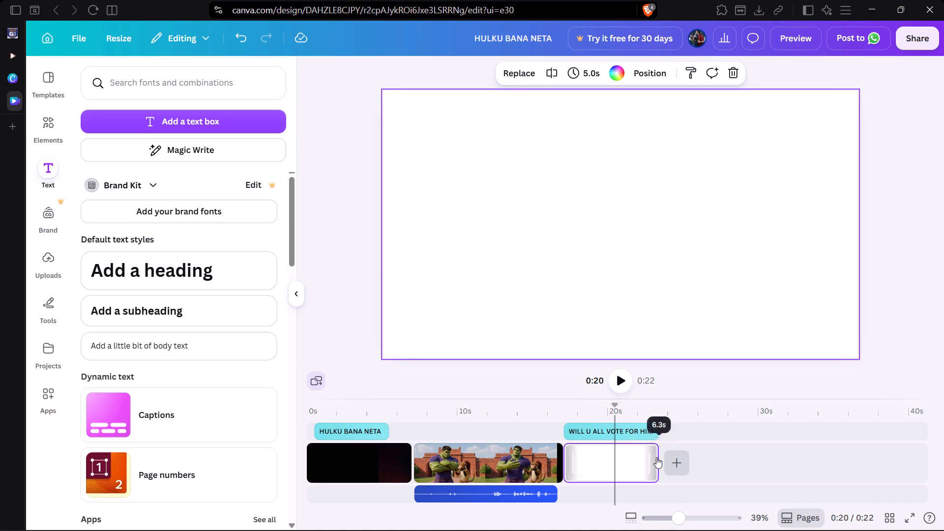
left_click(656, 457)
Trim the start of the "WILL U ALL VOTE FOR HIM" text so that it lasts 5.9 s.
left_click(570, 429)
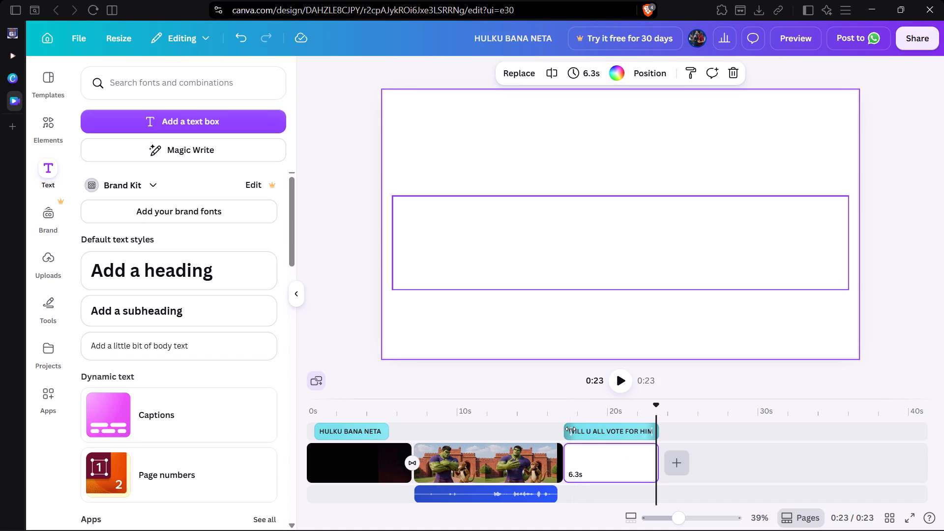
left_click_drag(570, 429, 577, 429)
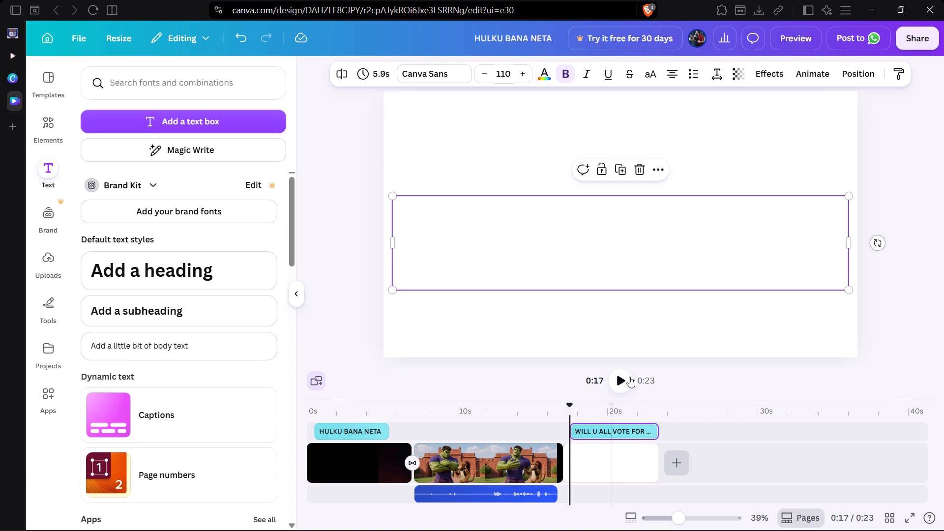
Play the closing clip to check its text, and return the playhead to the clip's start.
left_click(621, 379)
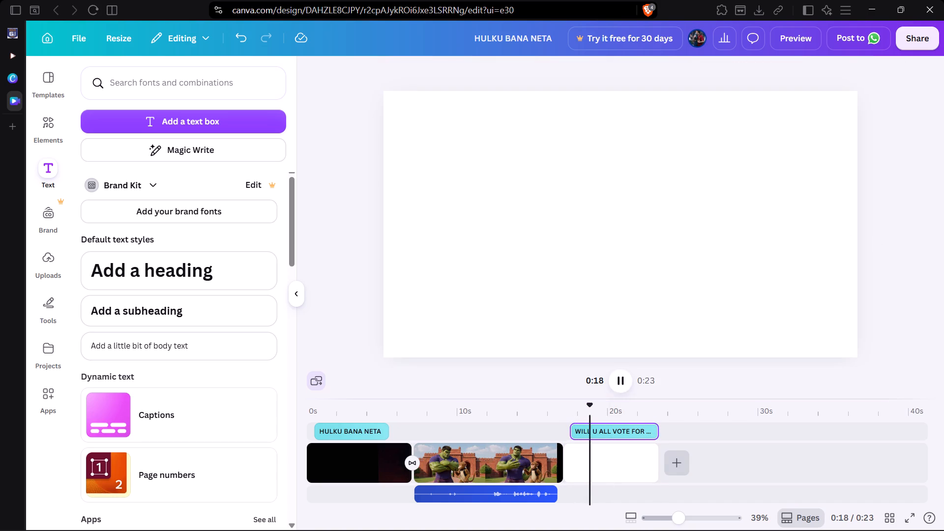
left_click(619, 379)
left_click_drag(603, 407, 567, 411)
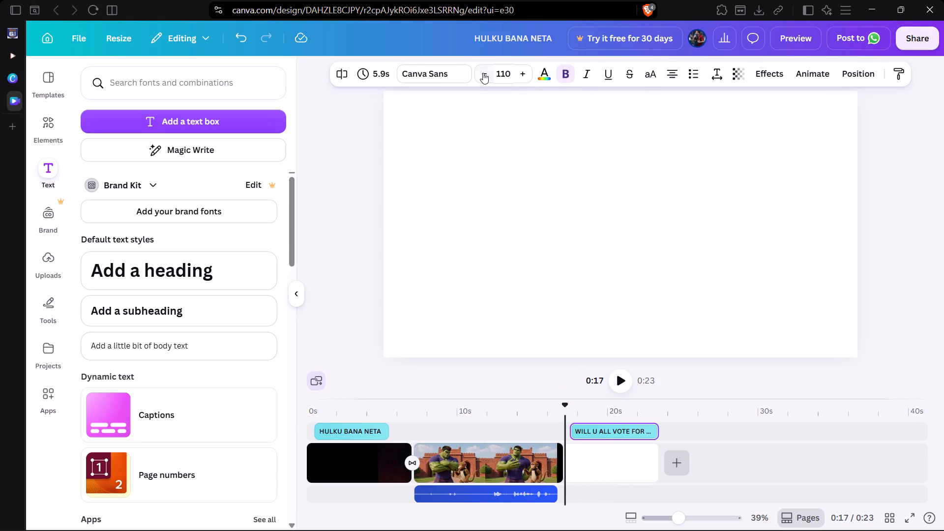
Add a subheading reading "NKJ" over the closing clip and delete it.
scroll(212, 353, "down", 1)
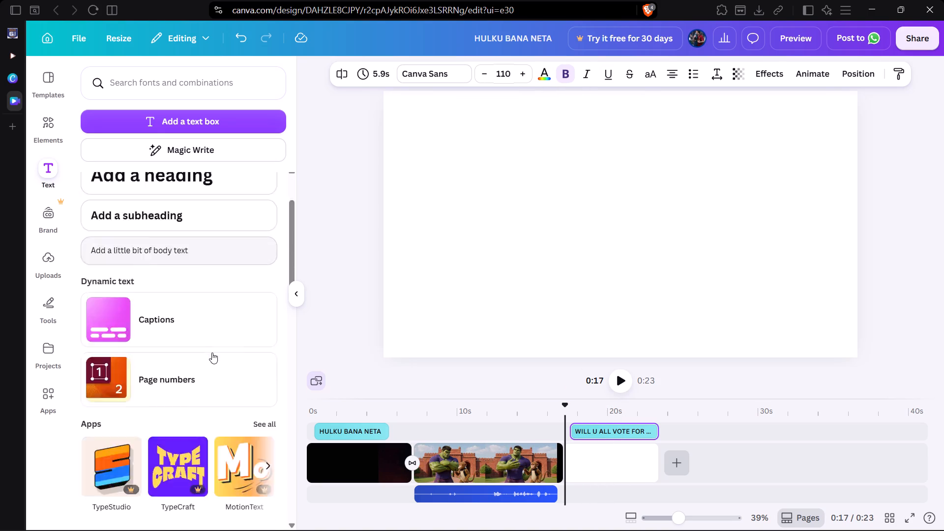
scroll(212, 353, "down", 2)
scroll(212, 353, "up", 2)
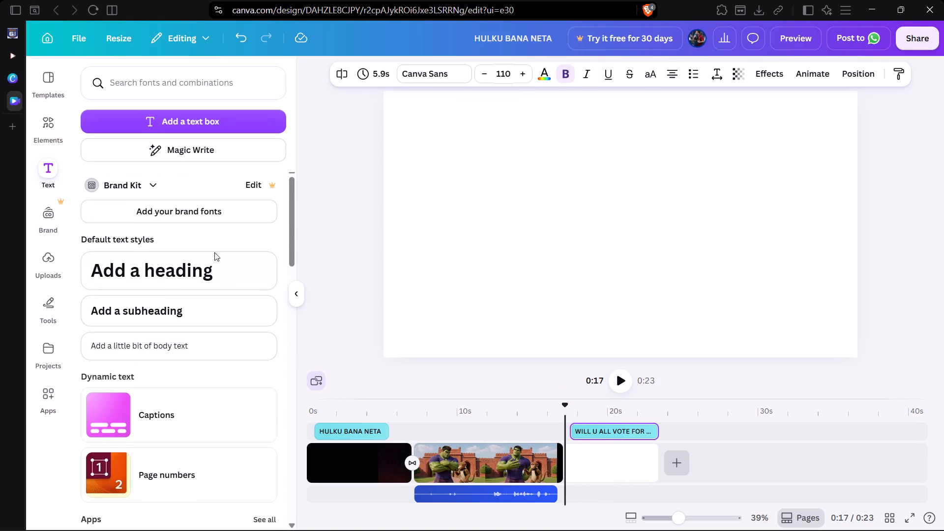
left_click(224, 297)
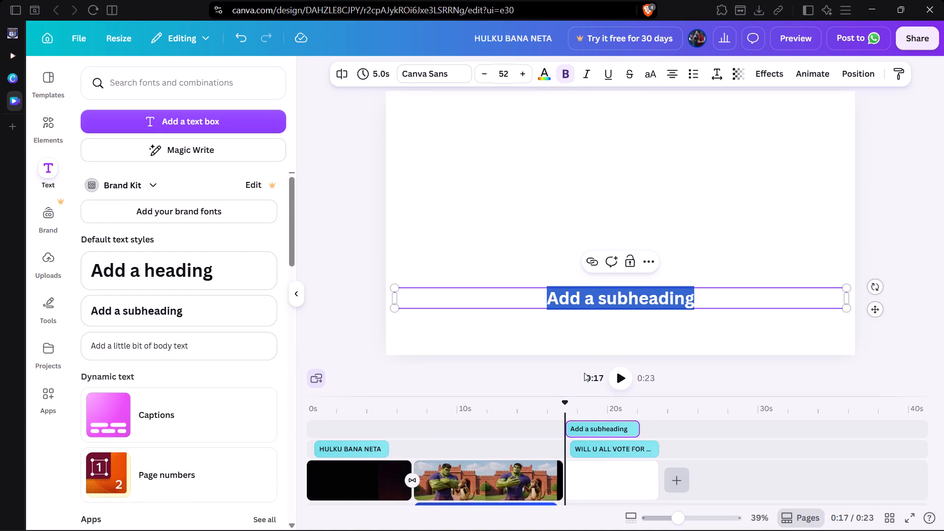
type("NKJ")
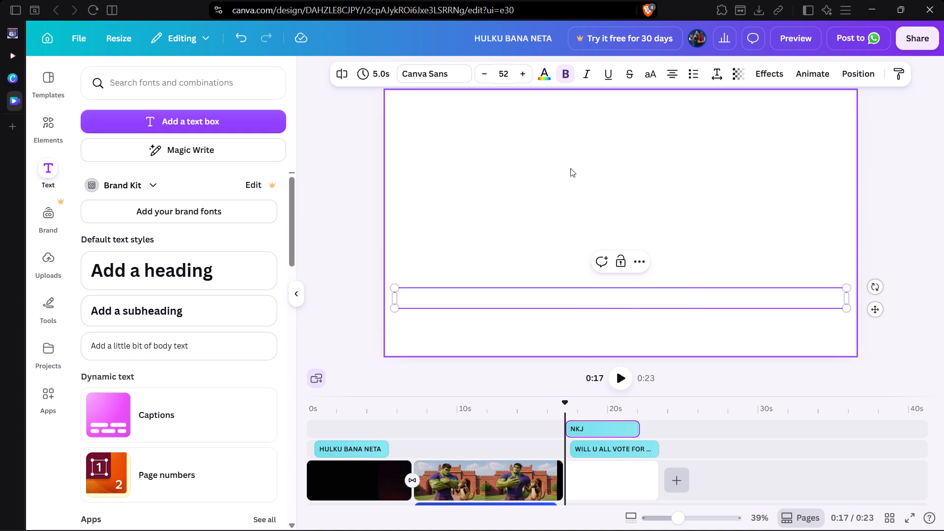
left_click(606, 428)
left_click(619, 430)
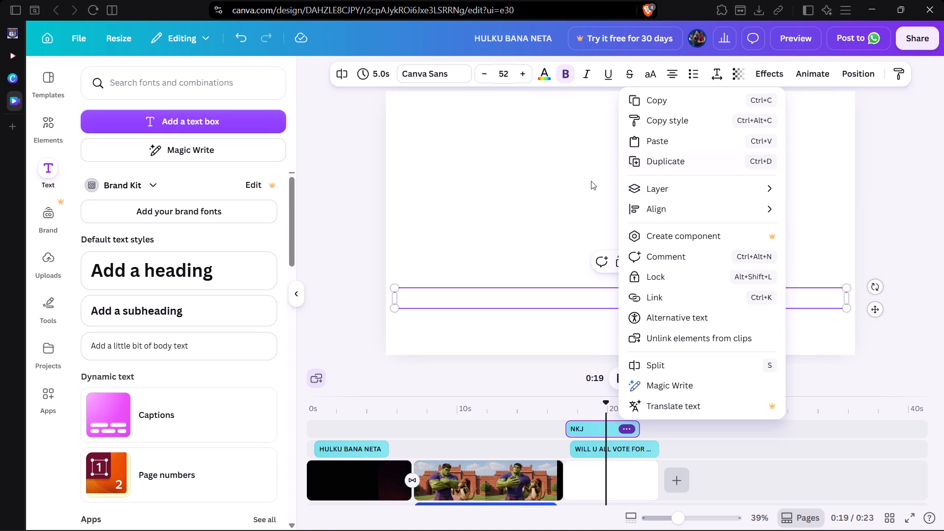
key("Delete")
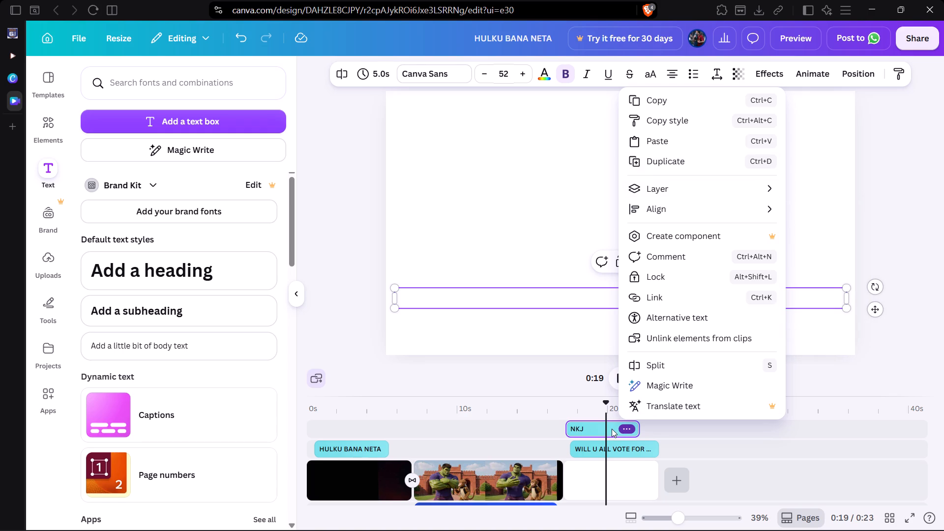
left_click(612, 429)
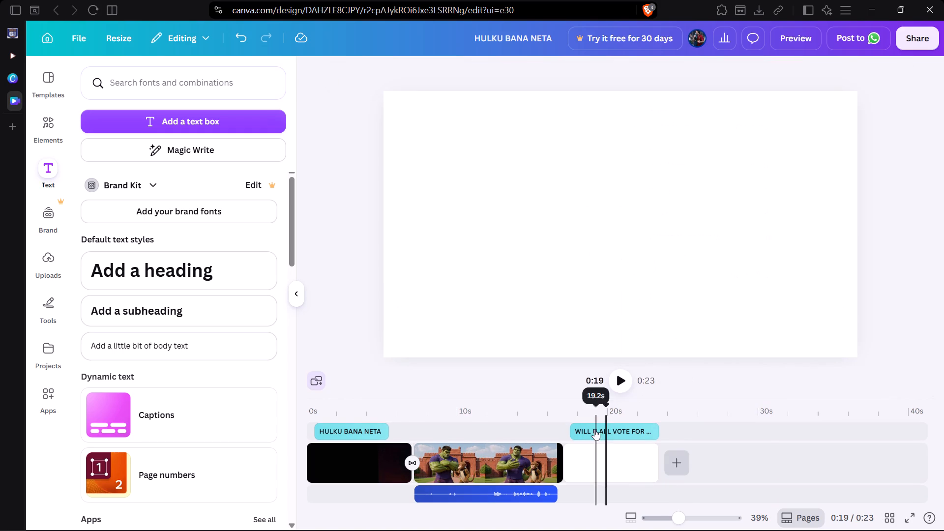
Set the colour of the "WILL U ALL VOTE FOR HIM" text to black.
left_click(577, 430)
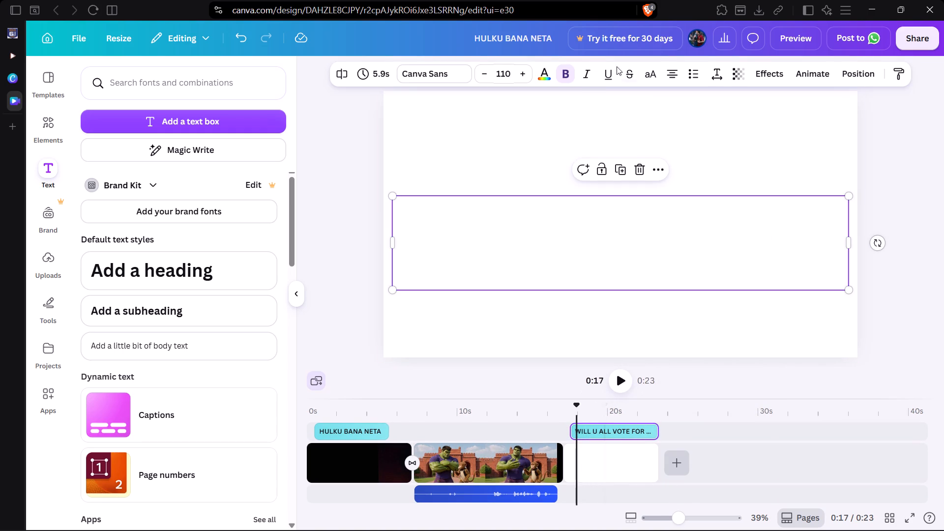
left_click(549, 69)
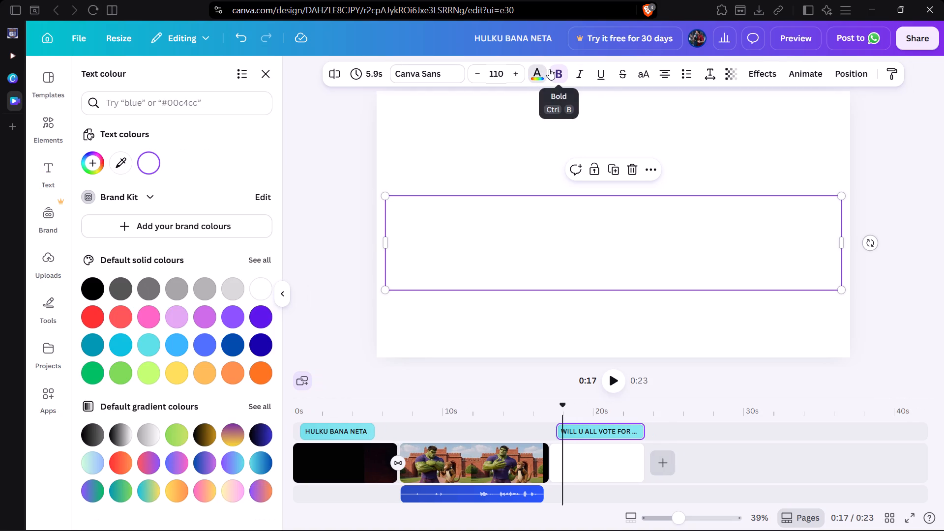
left_click(94, 280)
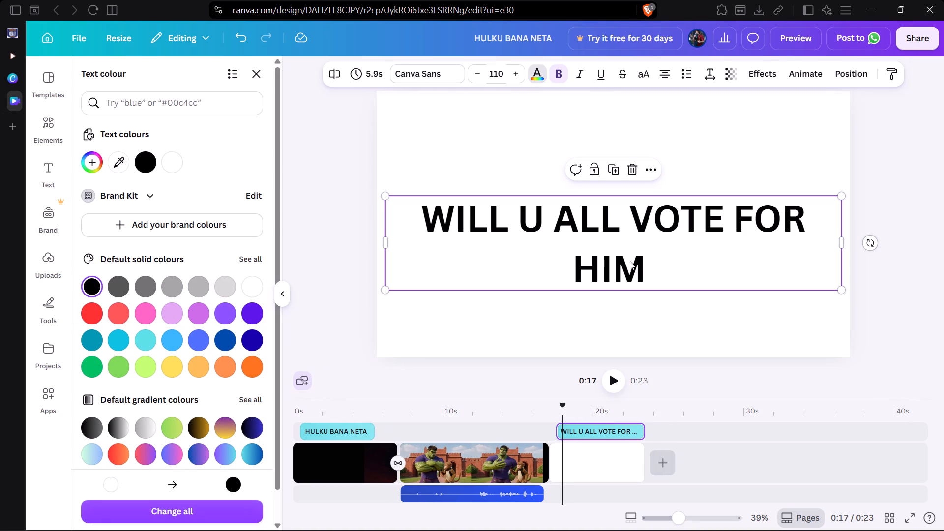
Add " ?" at the end of the closing clip's text so it reads "WILL U ALL VOTE FOR HIM ?".
left_click(681, 264)
left_click(600, 435)
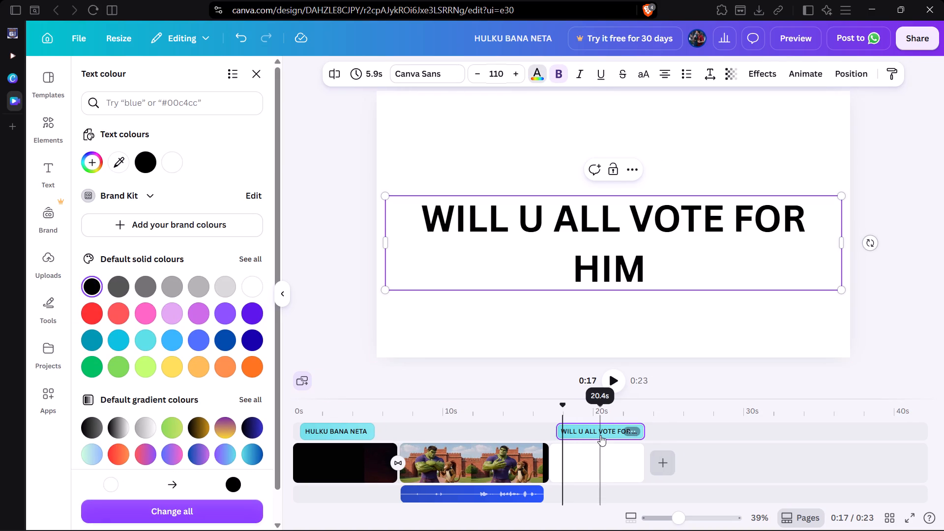
left_click(606, 428)
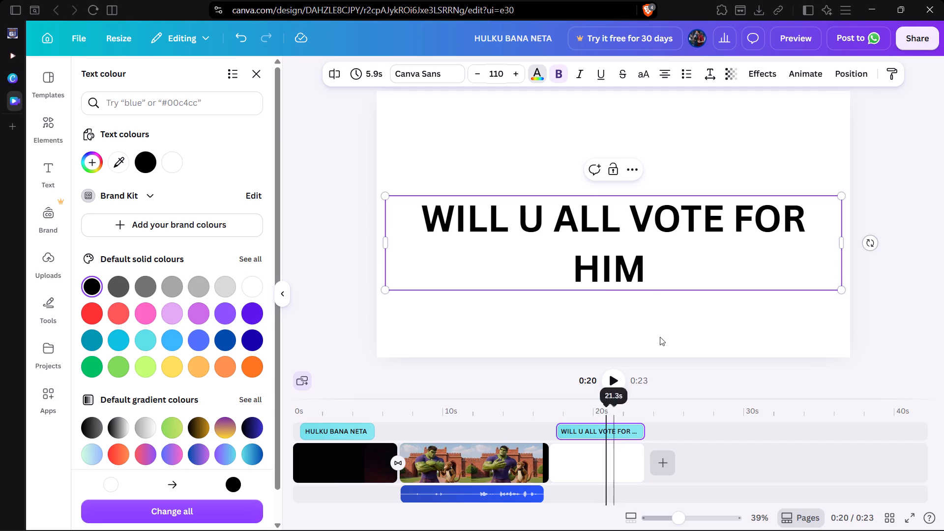
left_click(641, 246)
key("space")
type("?")
Play the video from the opening title through to the closing text to review it.
left_click(308, 426)
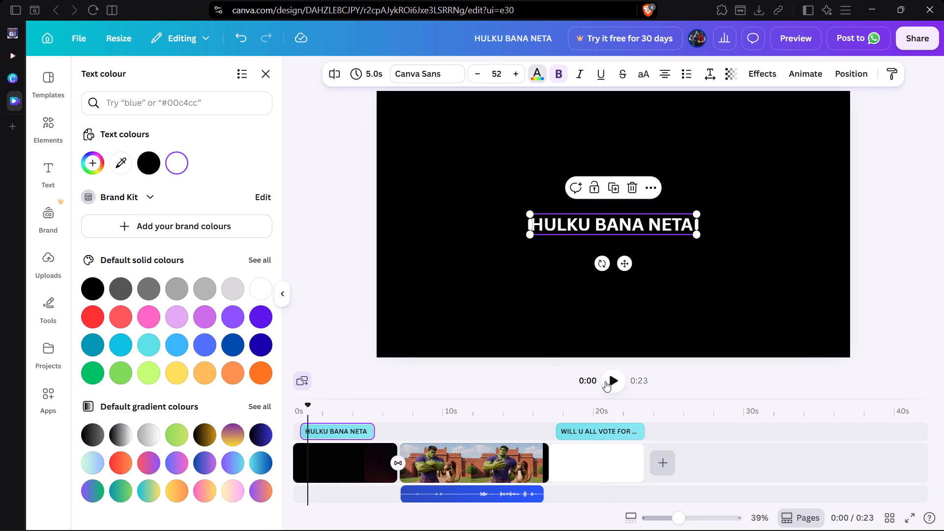
left_click(611, 379)
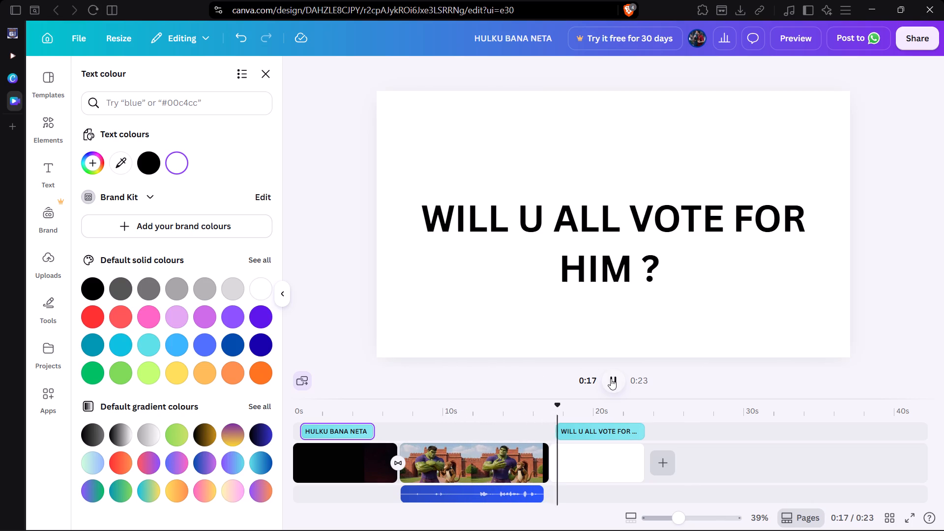
left_click(611, 379)
Trim the Hulk and monkey clip's black tail to reach 9.6 s, and shorten its start to reach 9.1 s.
left_click(502, 465)
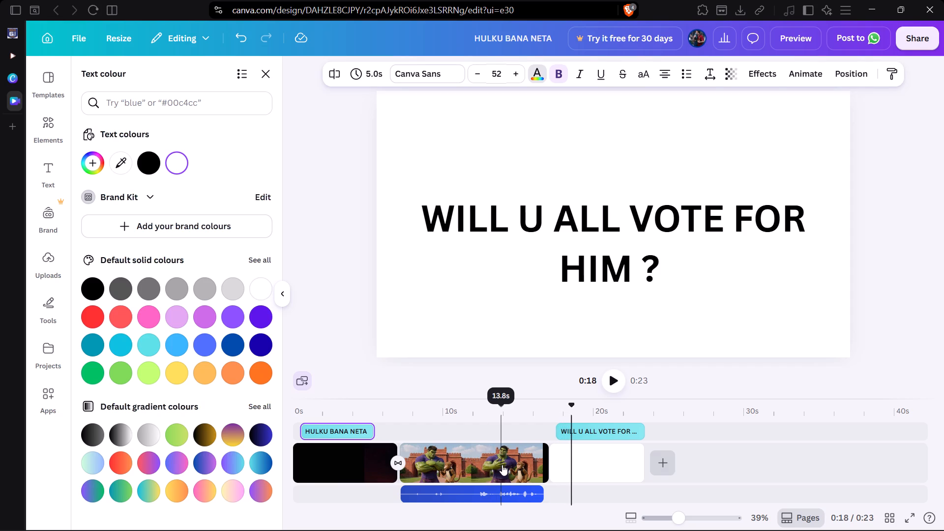
left_click(558, 463)
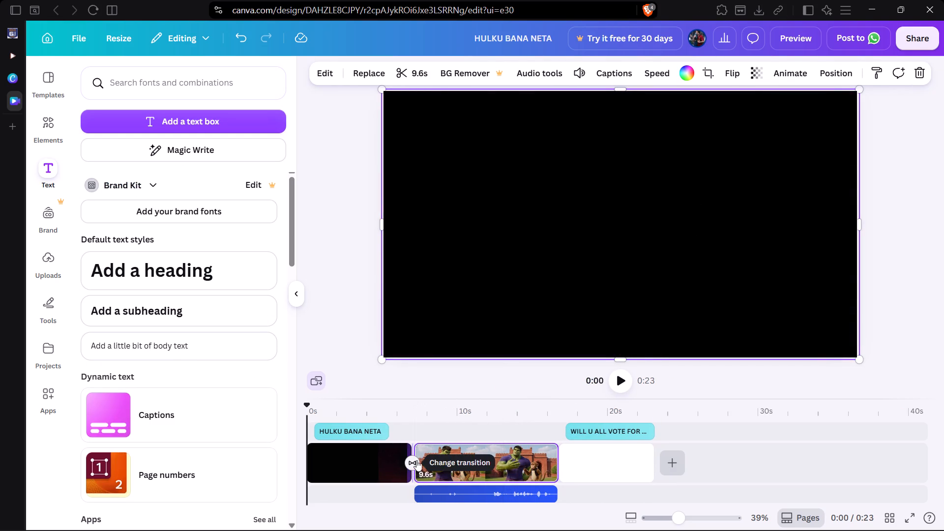
left_click(437, 460)
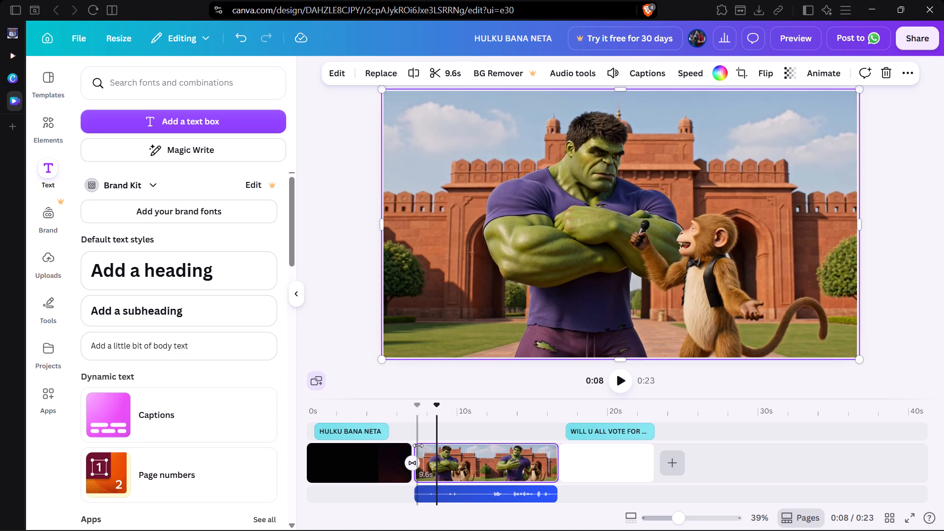
left_click_drag(418, 445, 425, 445)
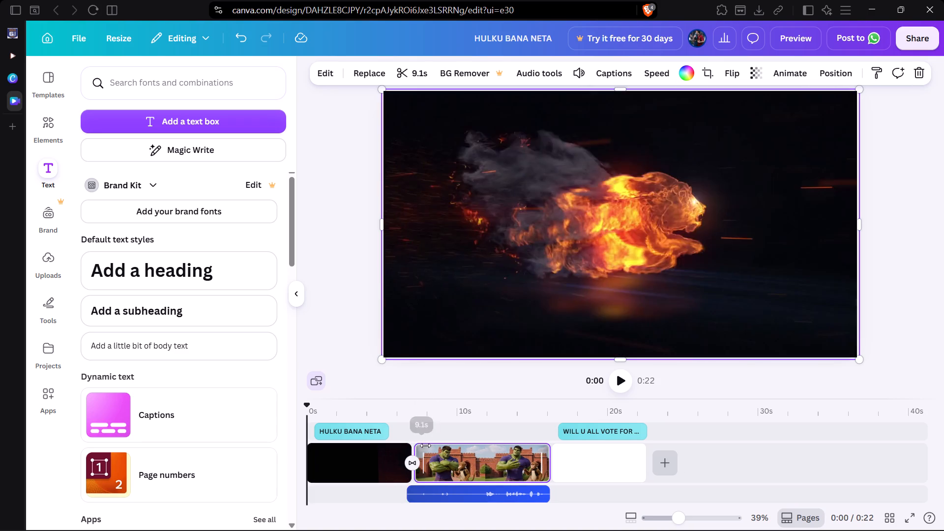
Extend the "HULKU BANA NETA" title to 6.5 s so it lasts until the opening clip ends.
left_click(375, 436)
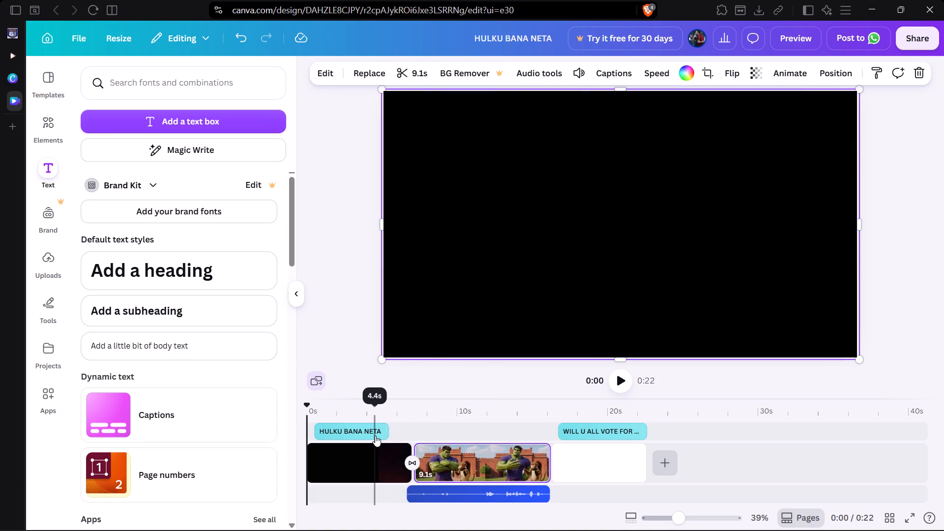
left_click_drag(387, 429, 408, 428)
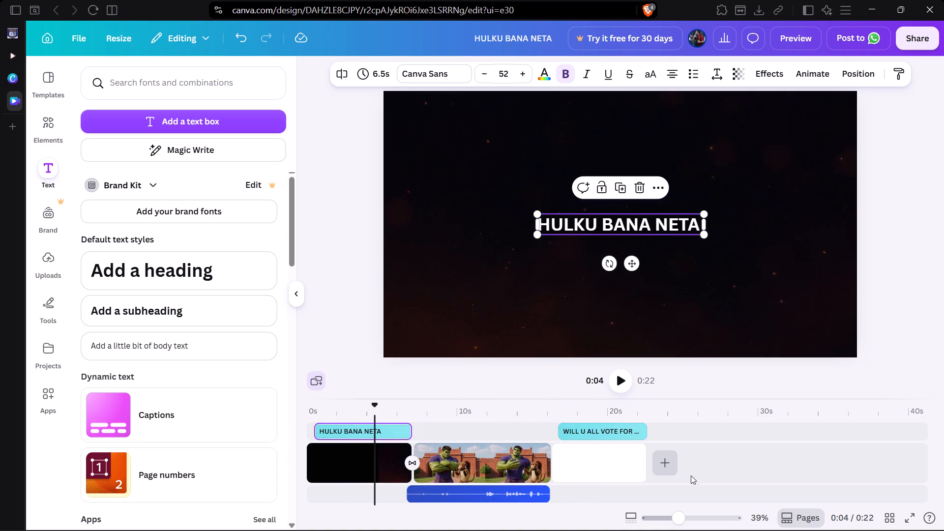
left_click(713, 473)
Apply the Typewriter animation to the "HULKU BANA NETA" opening title.
left_click(372, 432)
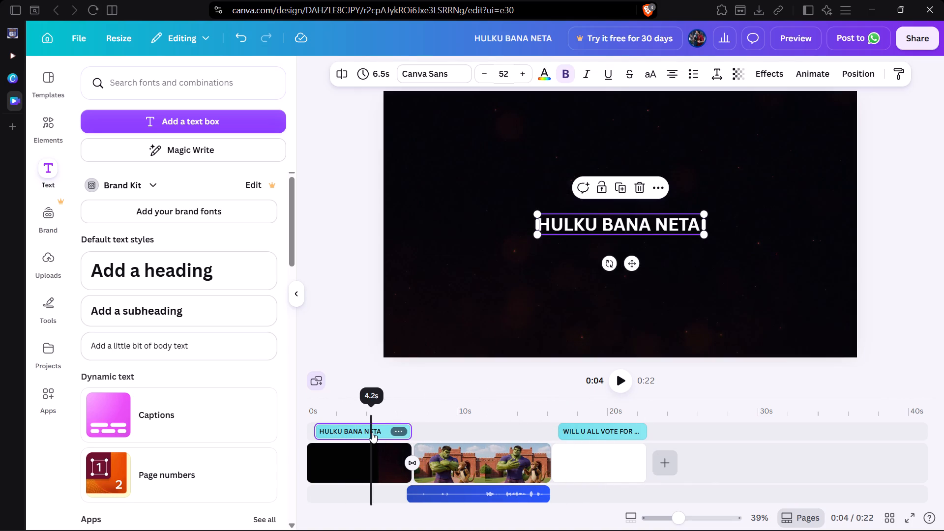
left_click(808, 71)
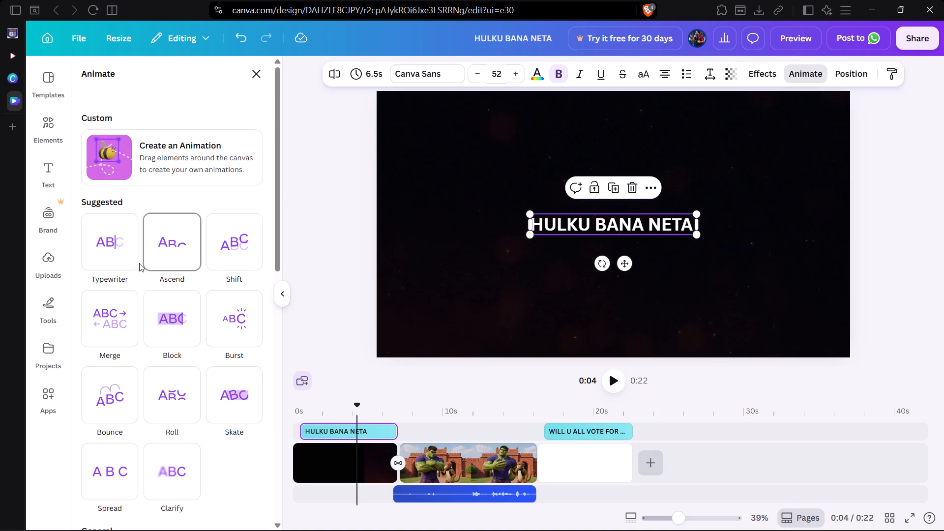
left_click_drag(356, 403, 304, 407)
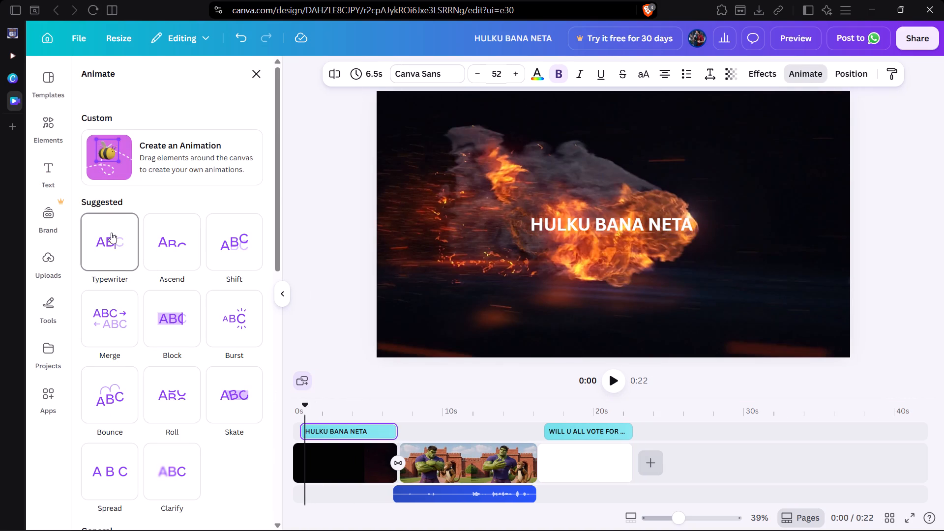
left_click(111, 236)
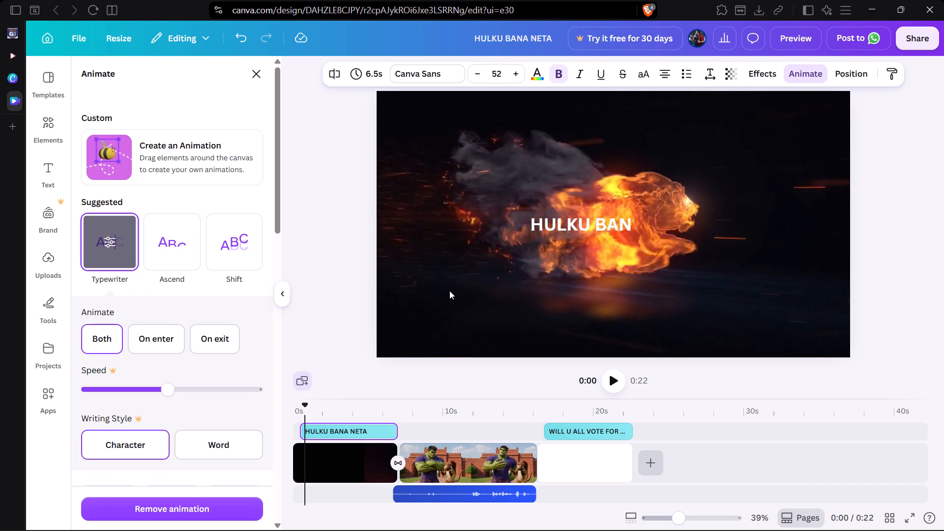
Apply the Ascend animation to the closing text "WILL U ALL VOTE FOR HIM ?".
left_click(612, 467)
left_click(580, 430)
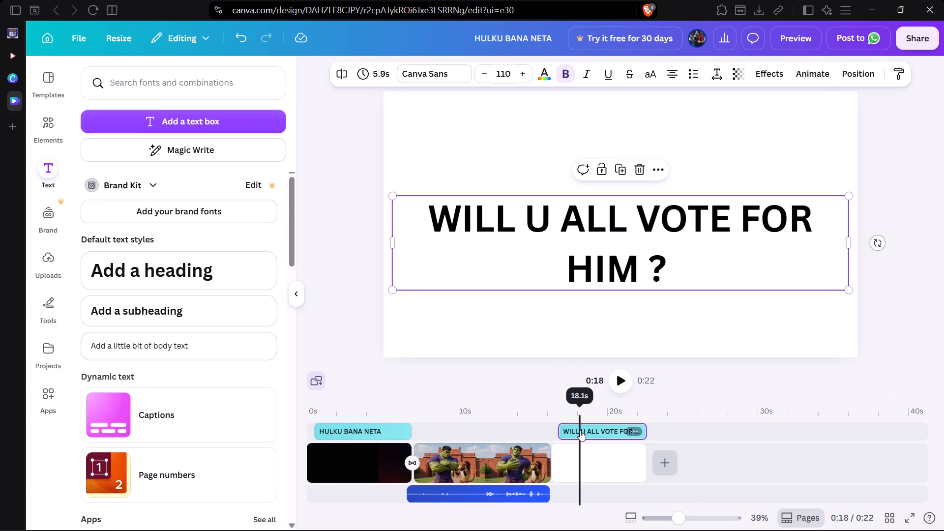
left_click(809, 77)
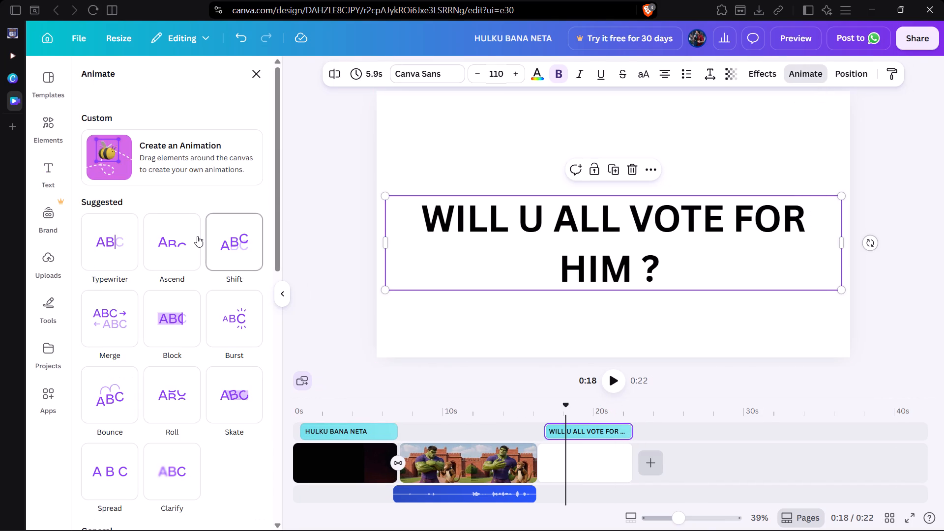
left_click(184, 237)
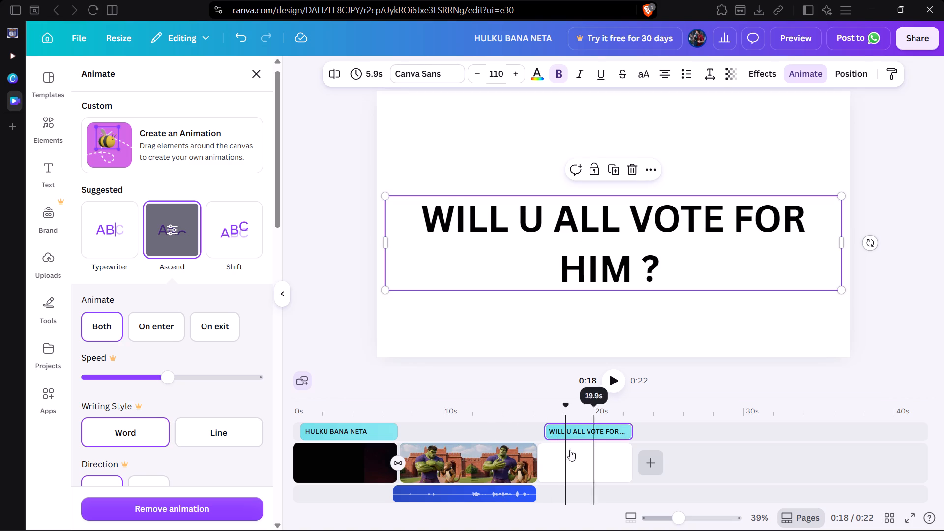
Play the video from the very beginning to review the text animations and the Hulk and monkey clip's ending.
left_click(566, 413)
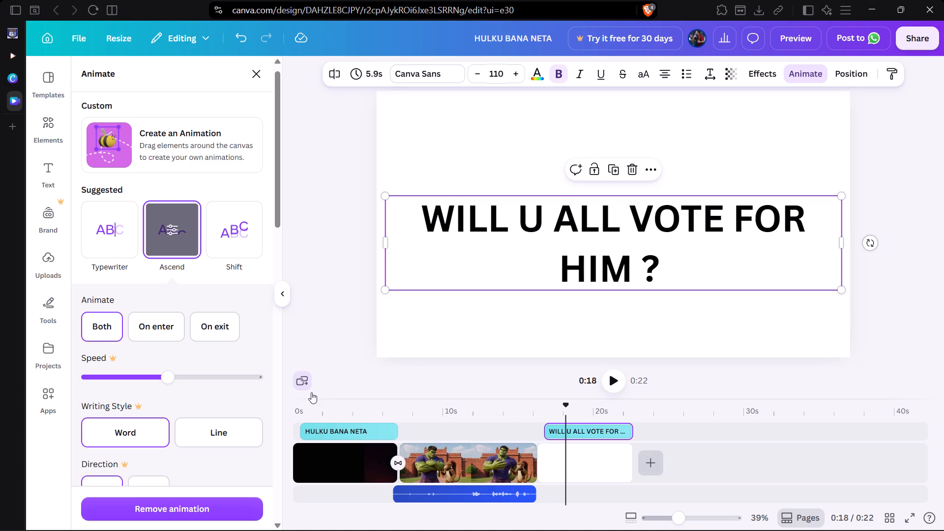
left_click_drag(570, 407, 549, 407)
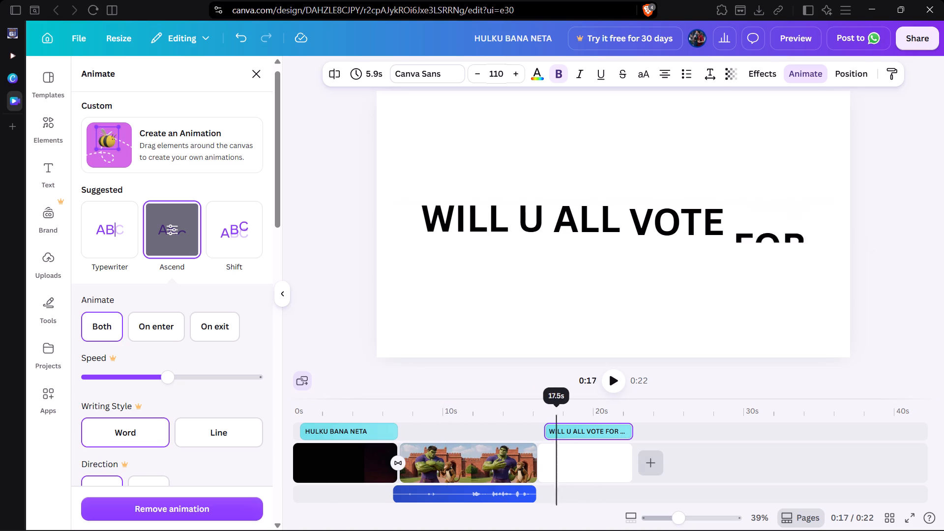
left_click_drag(549, 407, 282, 400)
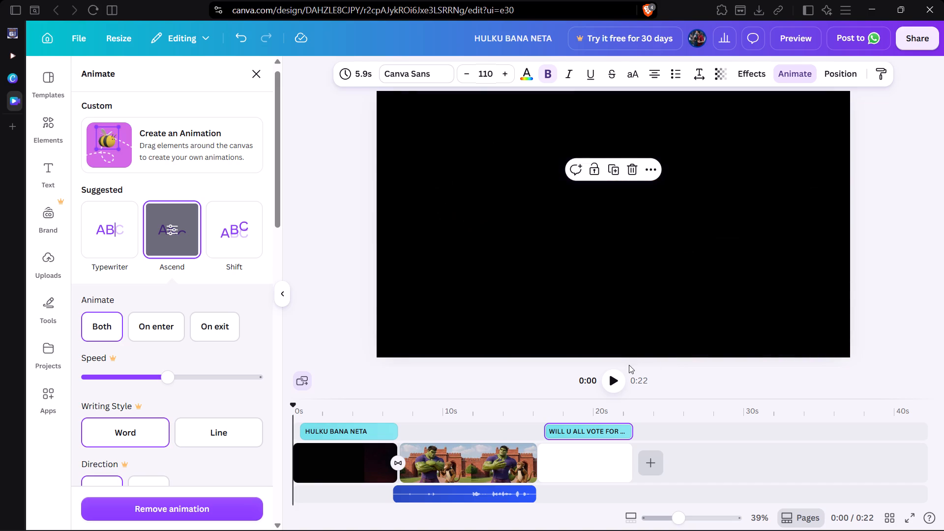
left_click(607, 383)
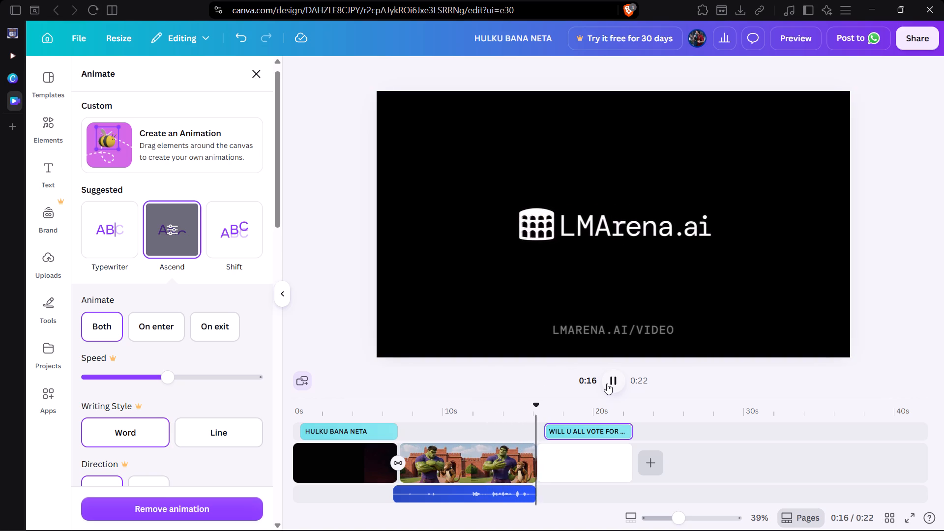
Trim the end of the Hulk and monkey clip to cut its logo tail, shortening the clip to 8.3 s.
left_click(501, 465)
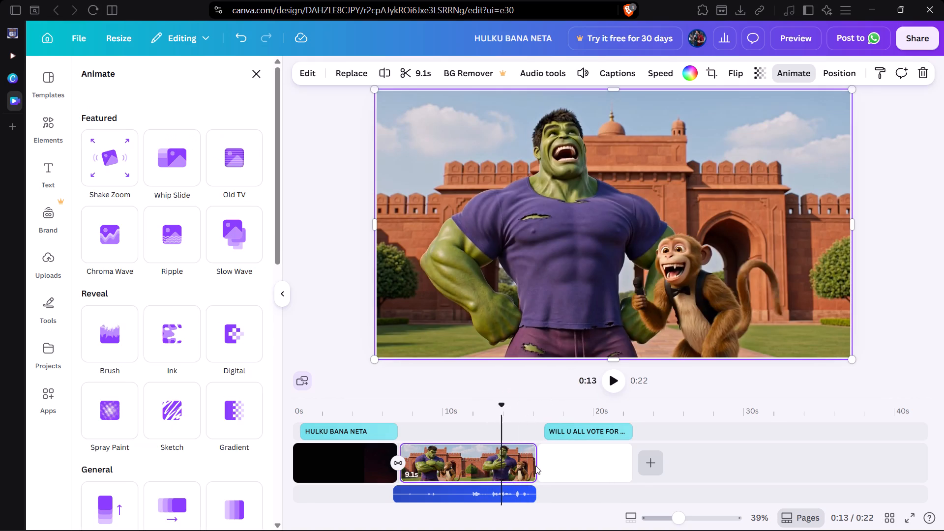
left_click(535, 466)
left_click(531, 466)
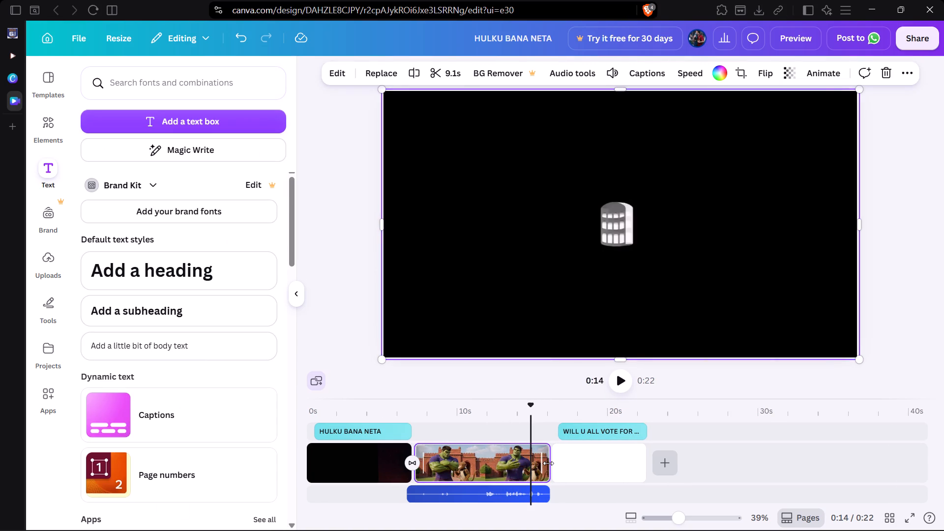
left_click_drag(548, 463, 536, 463)
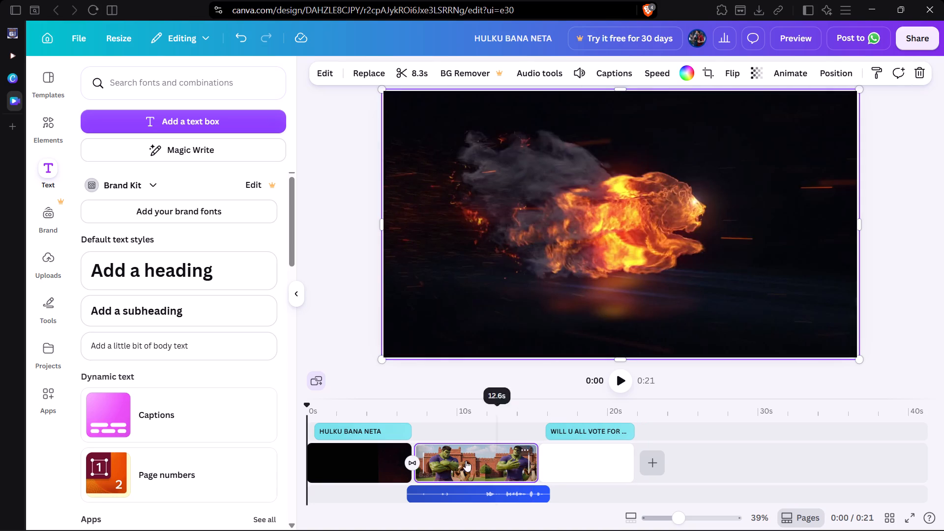
Trim the end of the opening fire clip so that it lasts 6.4 s.
left_click(397, 455)
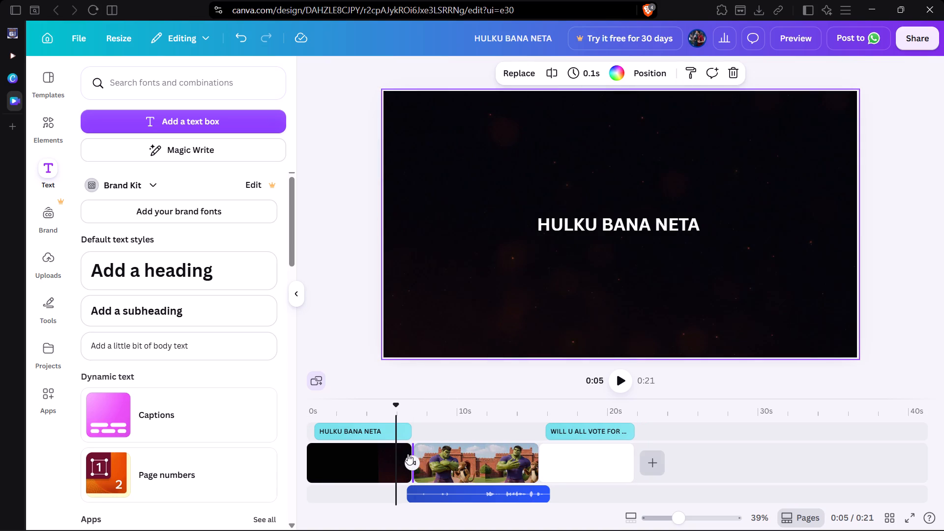
left_click_drag(411, 447, 400, 455)
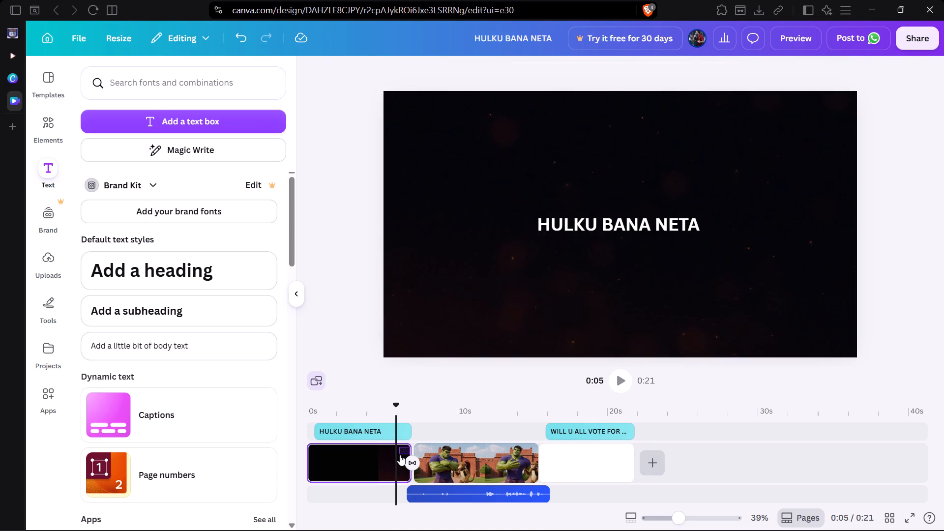
left_click_drag(409, 469, 401, 469)
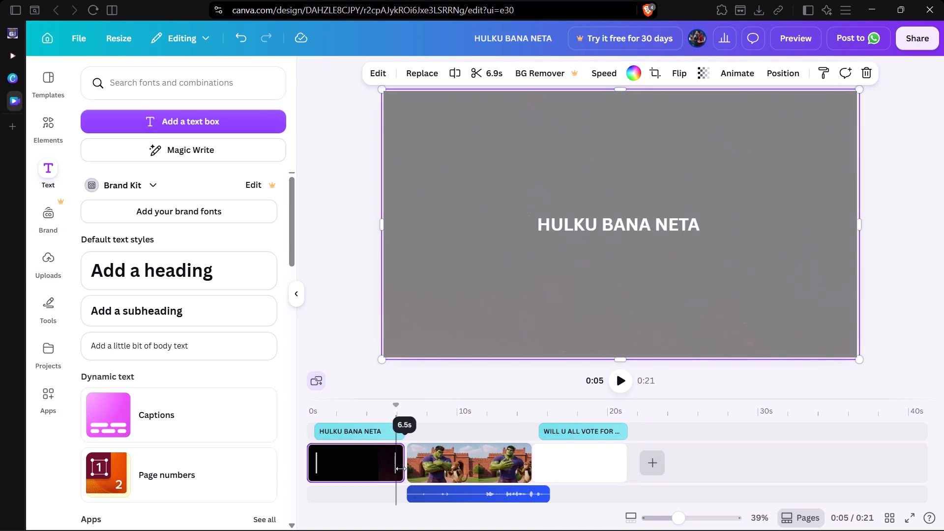
left_click_drag(401, 469, 400, 469)
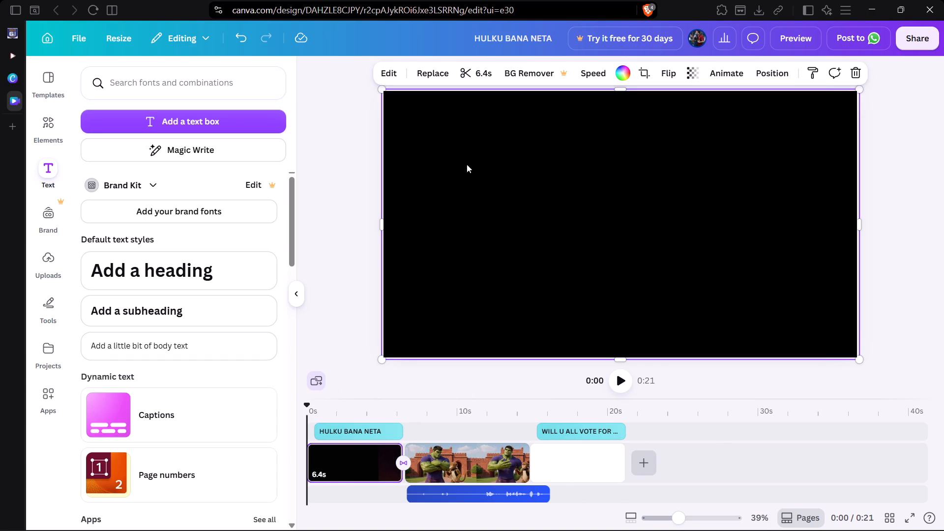
left_click(616, 380)
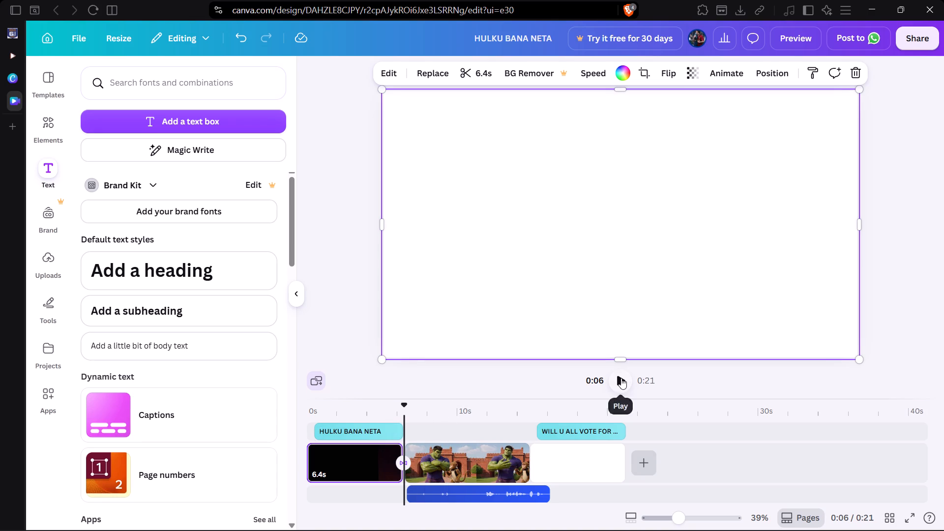
left_click(621, 378)
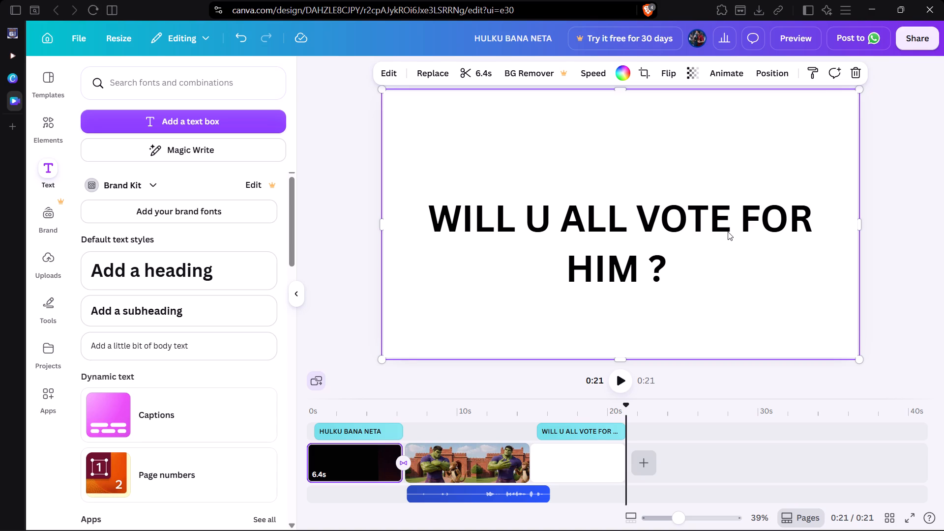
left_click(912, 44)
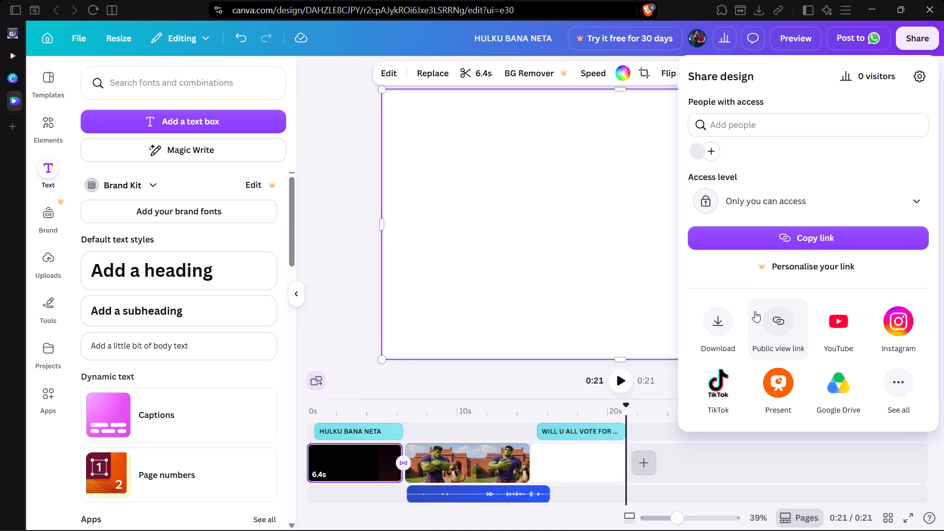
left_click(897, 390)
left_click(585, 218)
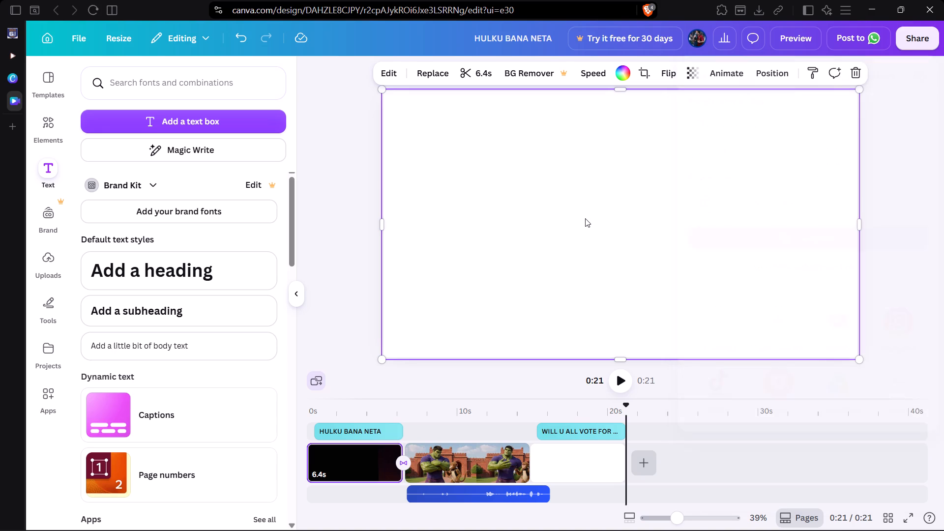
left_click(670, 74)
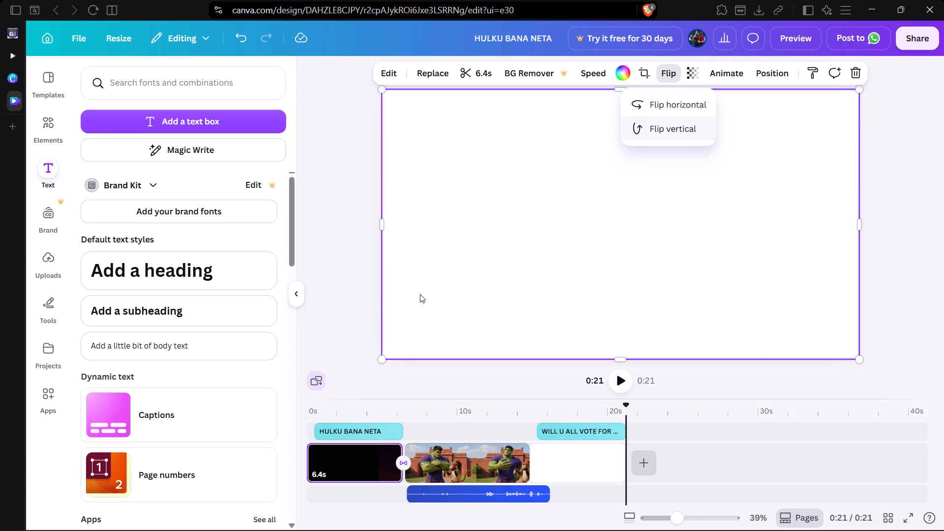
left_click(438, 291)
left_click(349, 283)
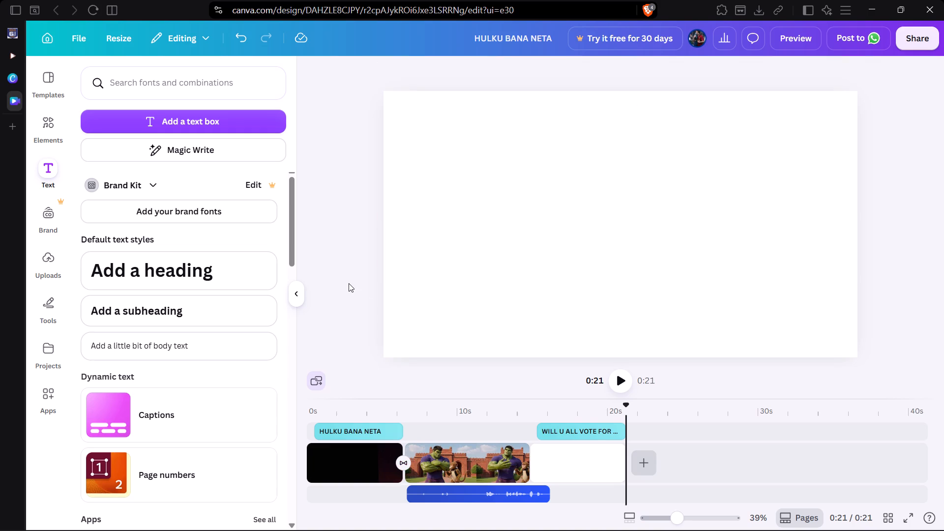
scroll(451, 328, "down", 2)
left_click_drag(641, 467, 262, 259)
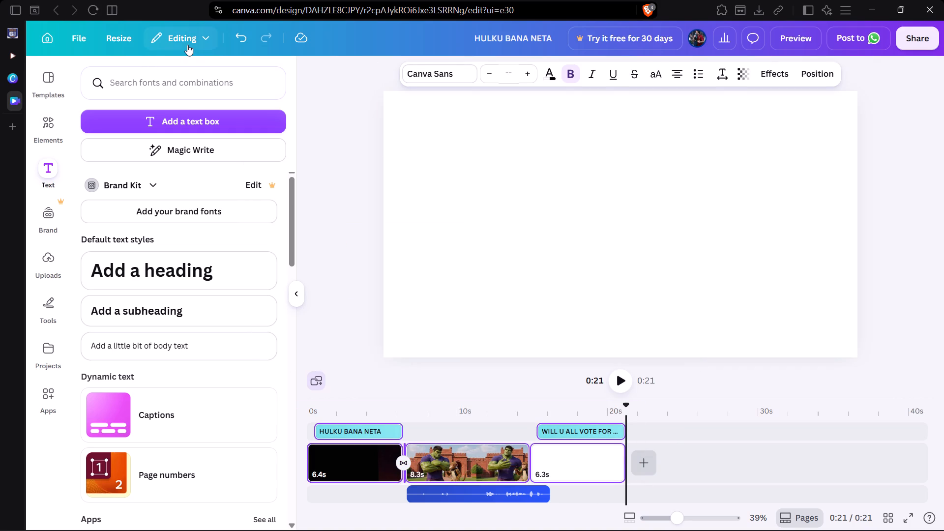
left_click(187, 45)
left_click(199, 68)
Upload the file "Video Project.mp4" from the ch1.py folder to the design's uploads.
left_click(649, 463)
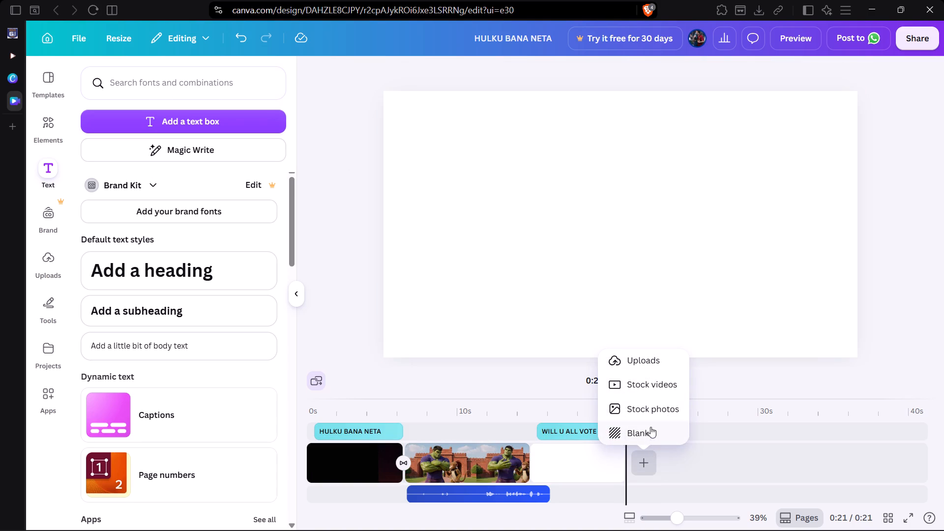
left_click(632, 360)
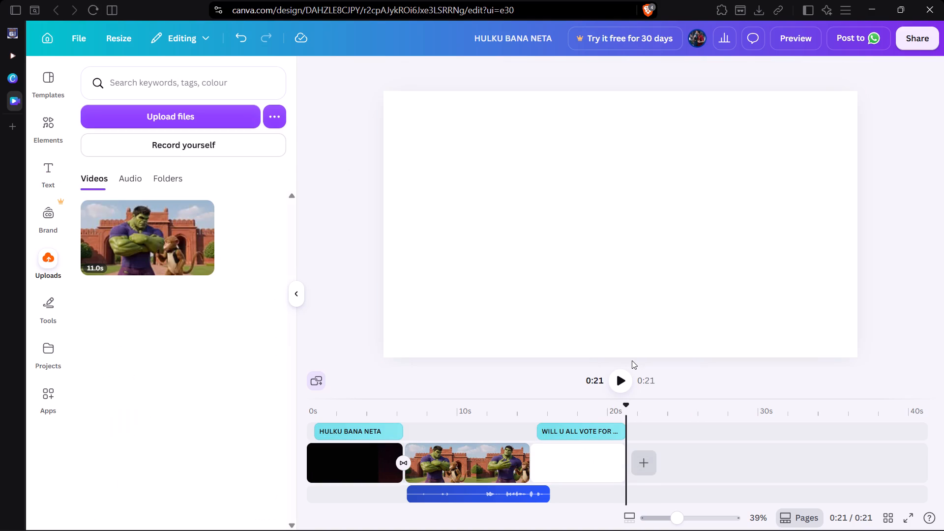
left_click(147, 112)
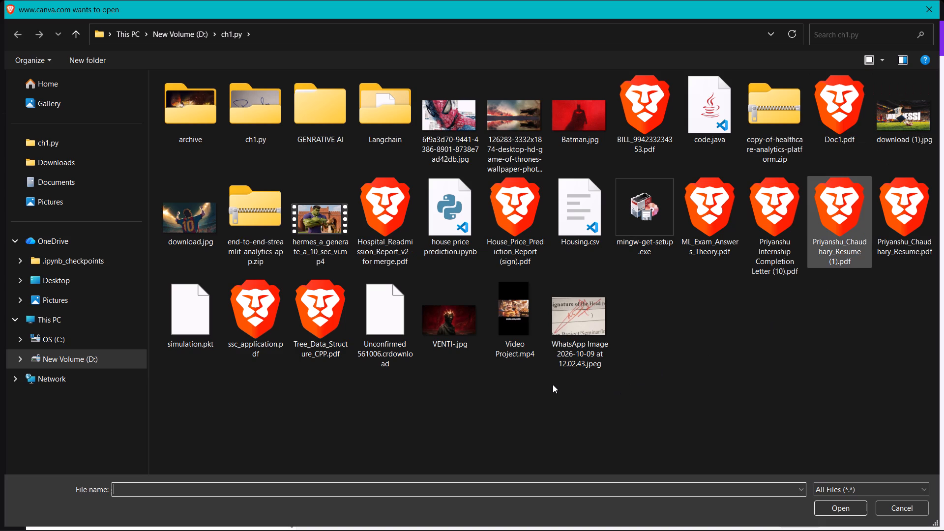
left_click(517, 314)
left_click(851, 501)
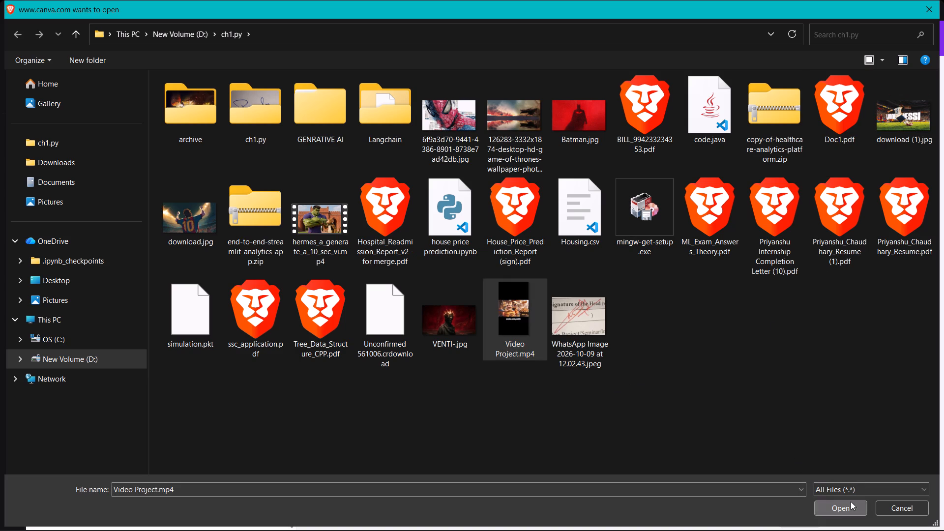
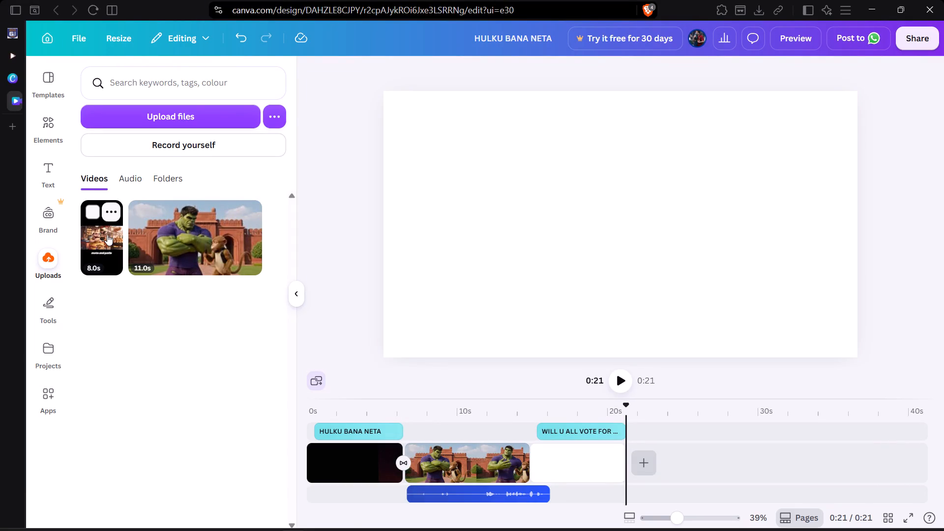
Place the 8.0 s uploaded samosa video on the white page holding the closing question.
left_click_drag(107, 235, 580, 448)
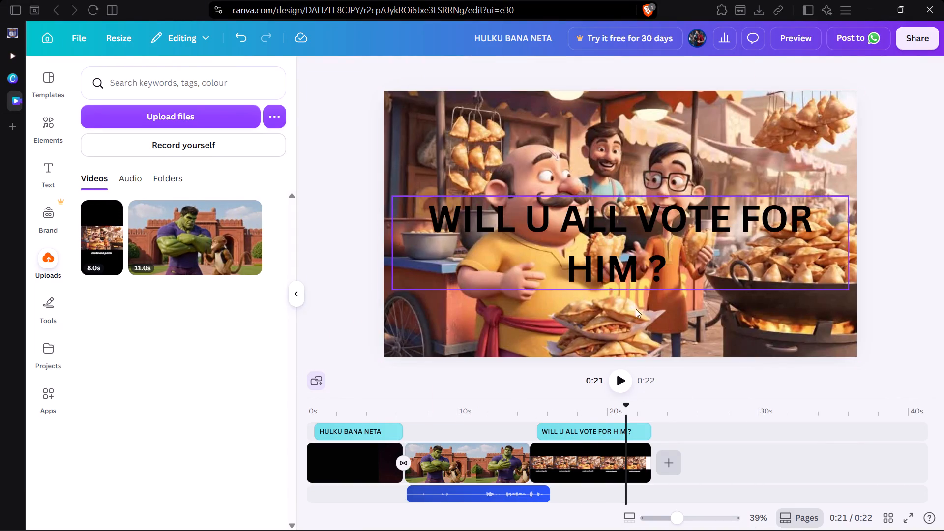
Add a blank 5.0 s page at the end of the timeline and move the samosa clip after it.
left_click(584, 426)
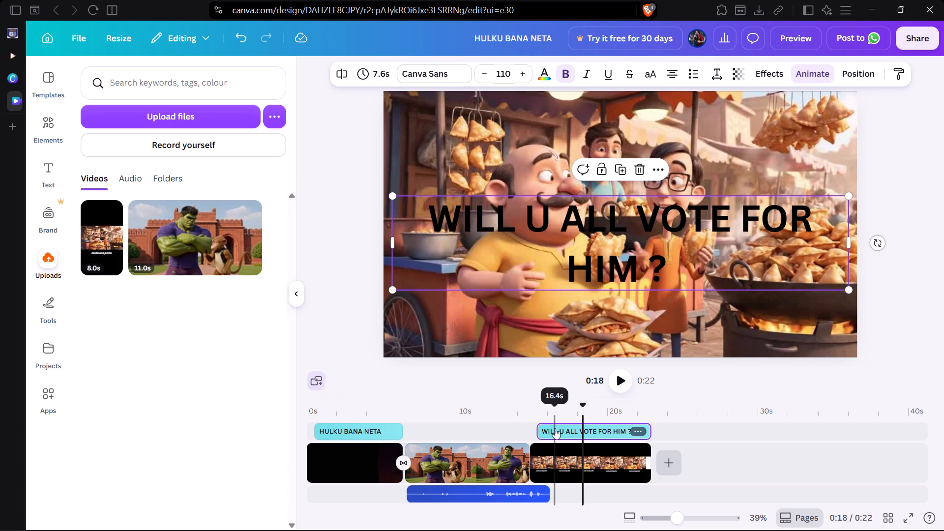
left_click_drag(558, 458, 707, 463)
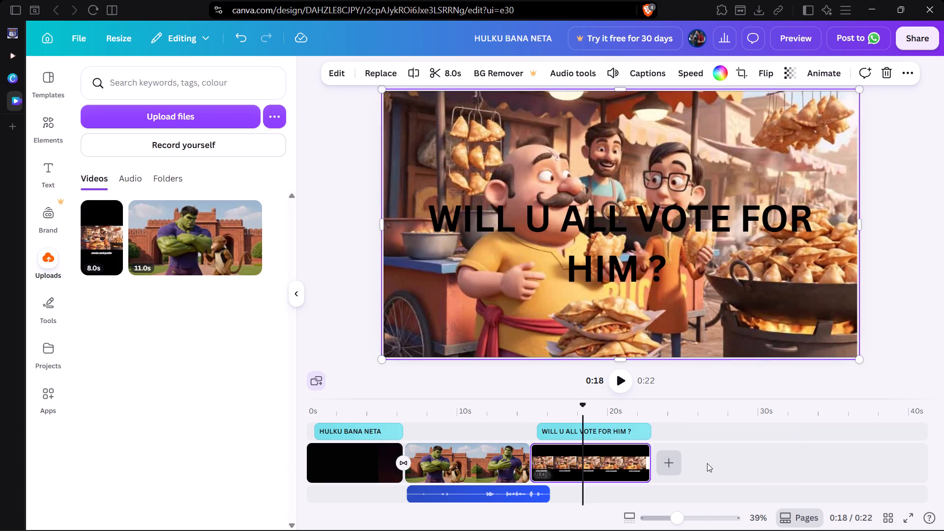
left_click(668, 467)
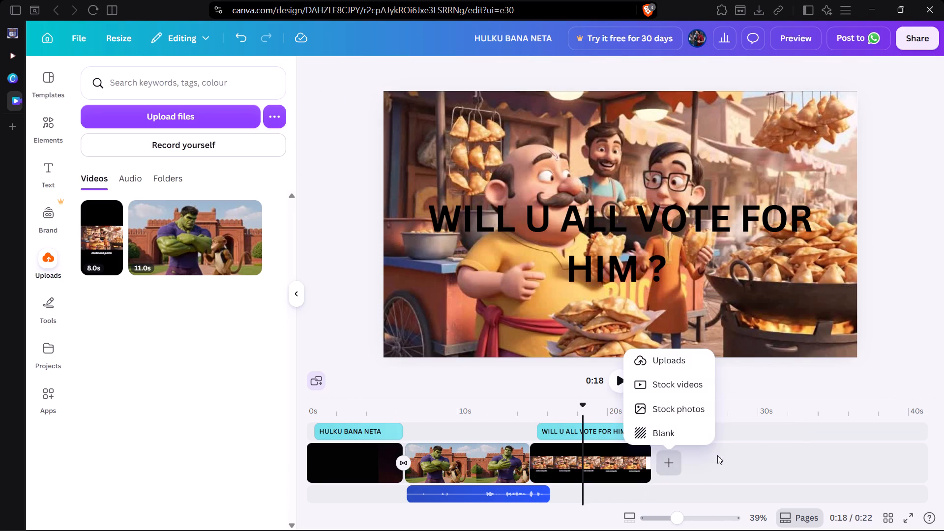
left_click(675, 433)
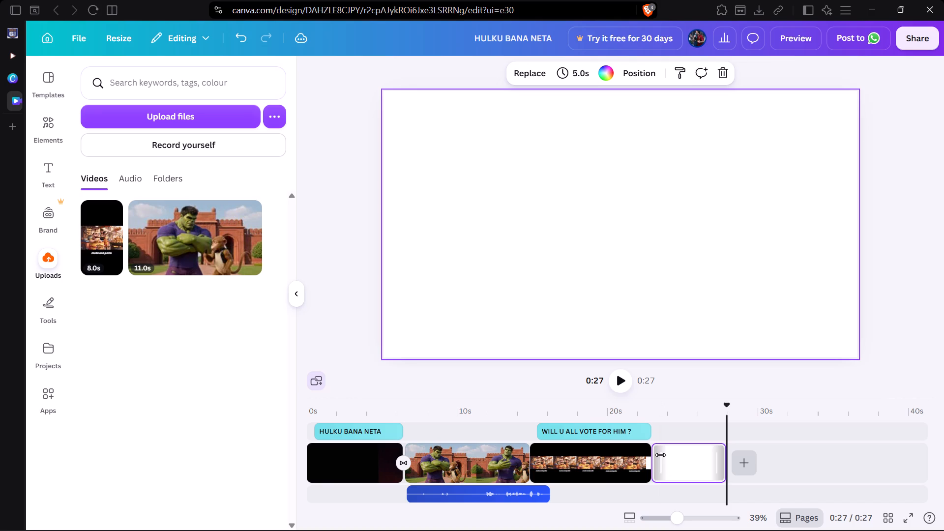
left_click_drag(609, 464, 782, 459)
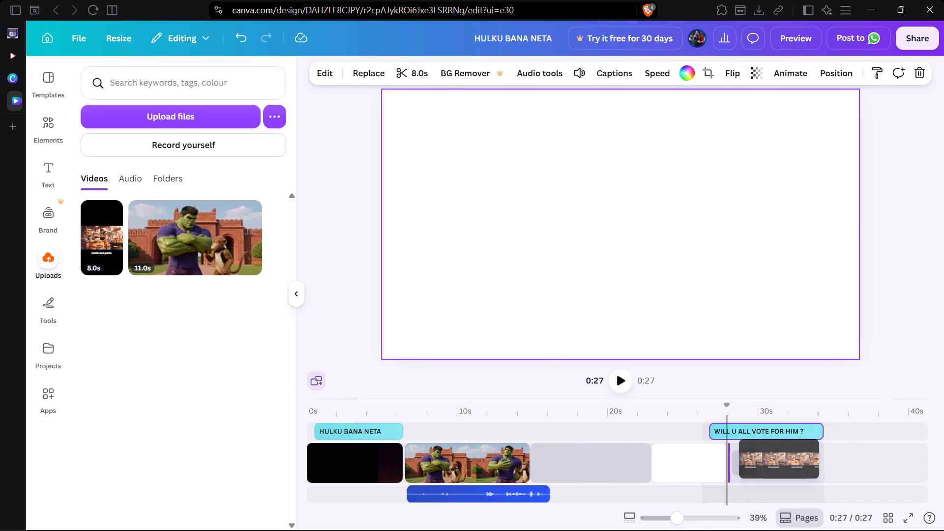
left_click_drag(782, 459, 810, 458)
Move the closing question text over the blank page and shorten its duration to 5.0 s.
left_click_drag(659, 429, 576, 430)
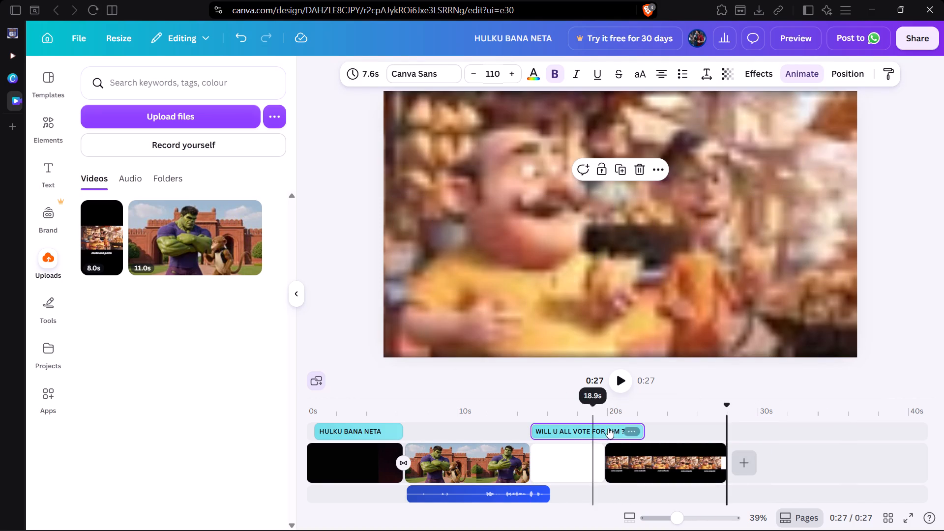
left_click_drag(645, 429, 608, 431)
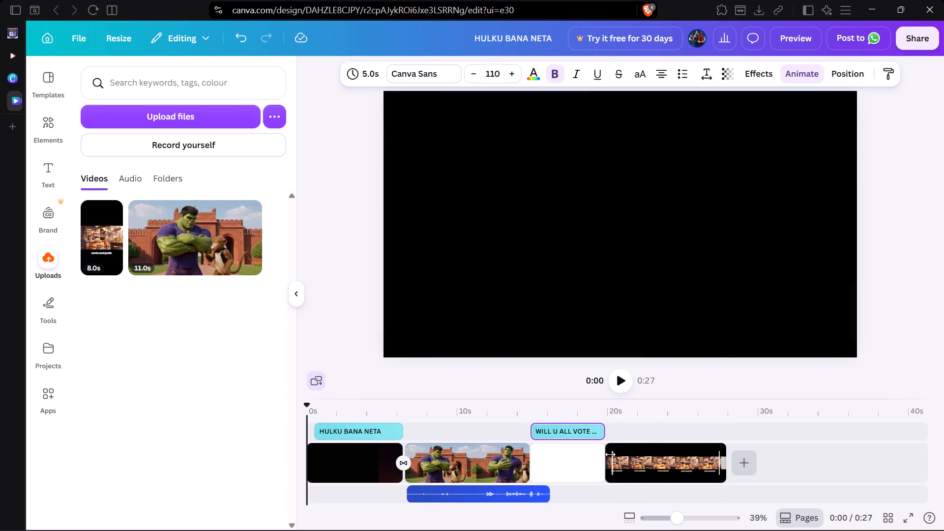
Play the samosa clip from its start, and restart playback from the beginning of the video.
left_click(631, 432)
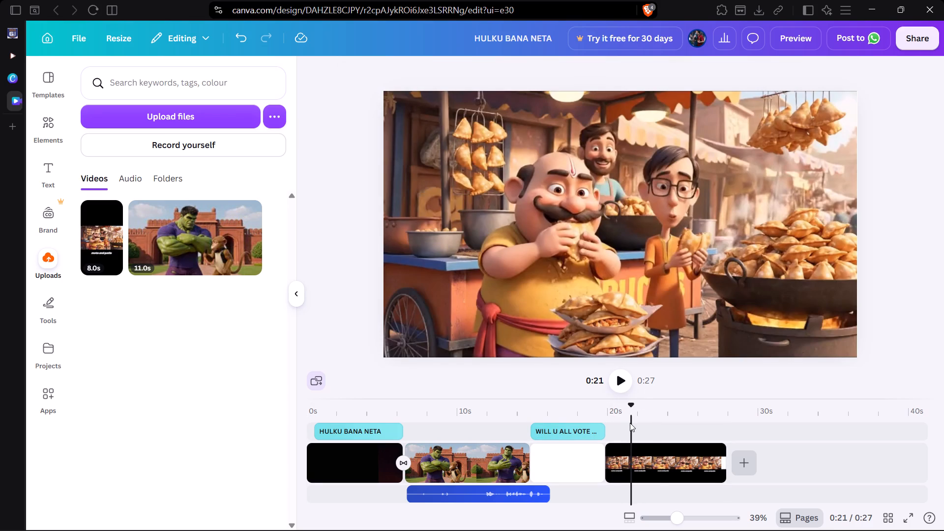
left_click(630, 423)
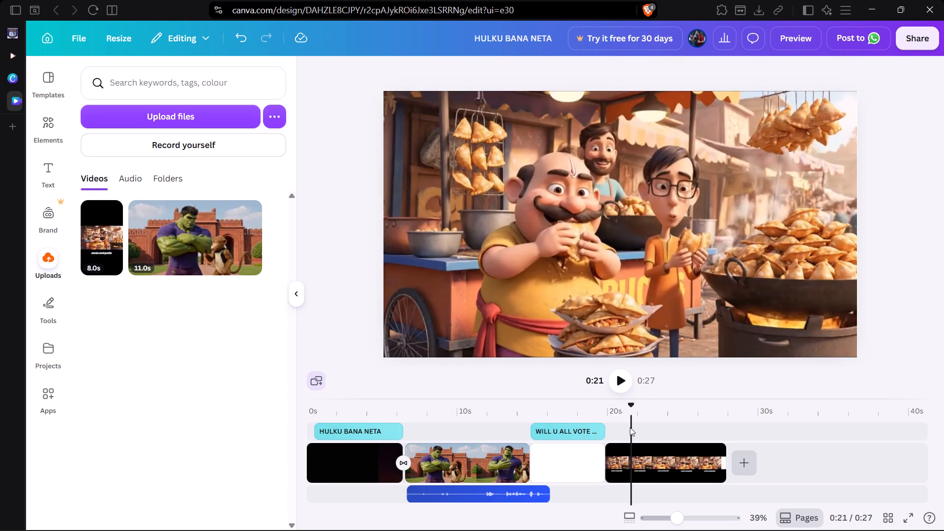
left_click(637, 432)
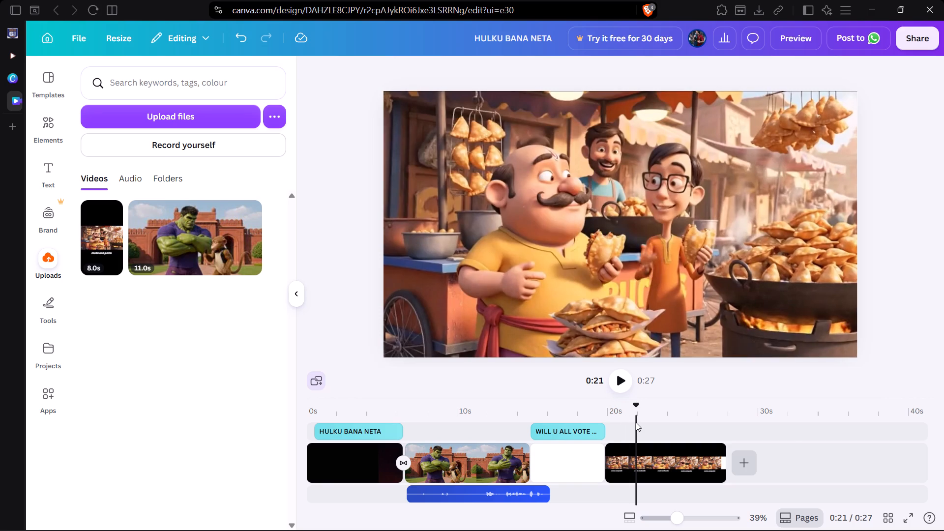
left_click_drag(635, 411, 606, 412)
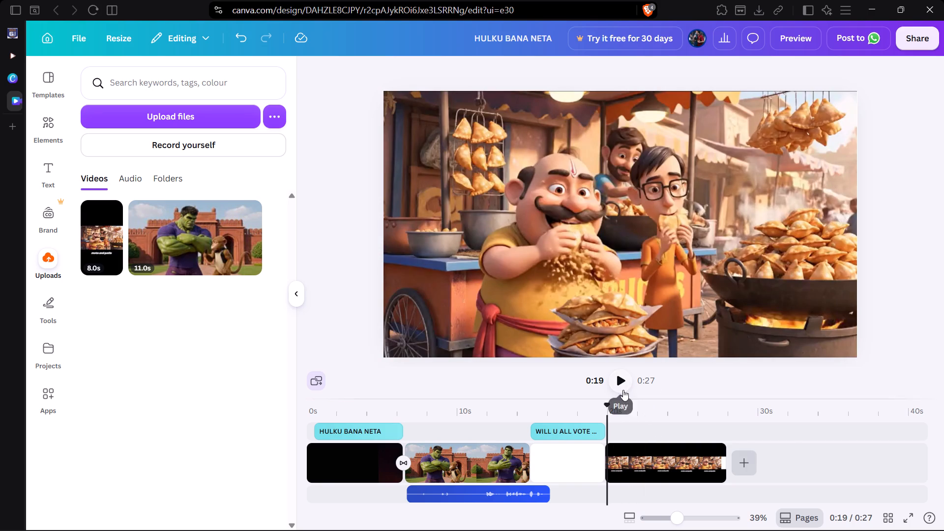
left_click(623, 390)
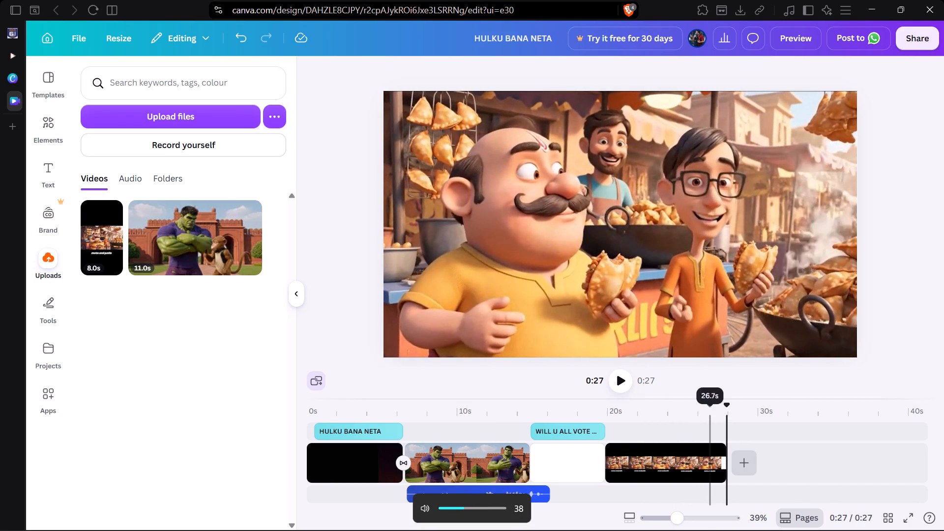
left_click(625, 386)
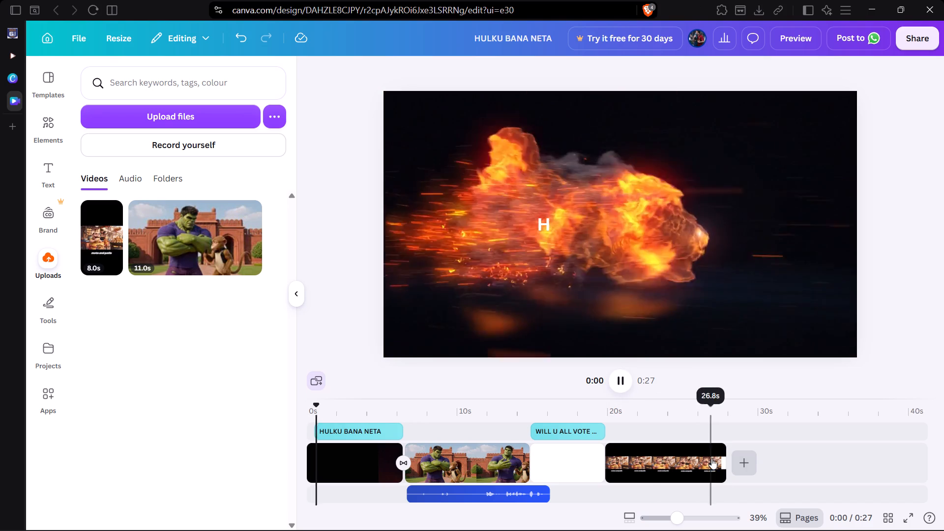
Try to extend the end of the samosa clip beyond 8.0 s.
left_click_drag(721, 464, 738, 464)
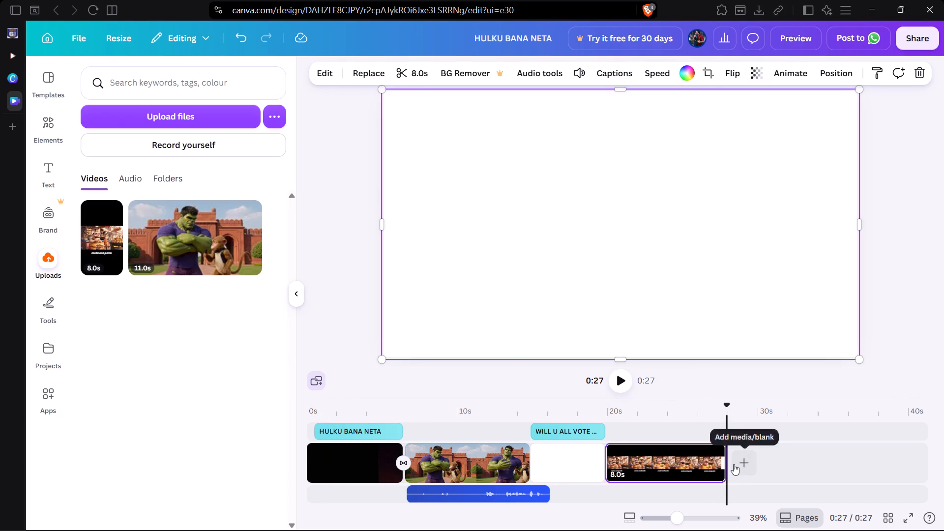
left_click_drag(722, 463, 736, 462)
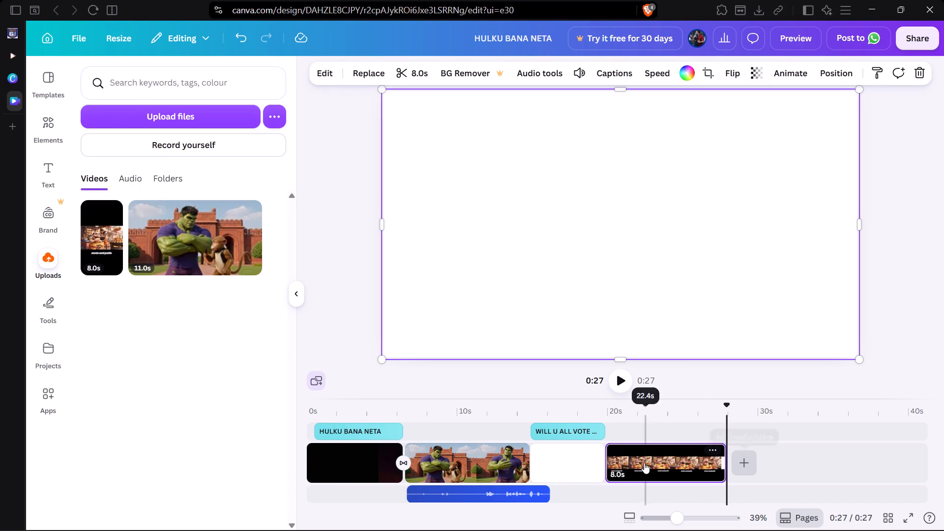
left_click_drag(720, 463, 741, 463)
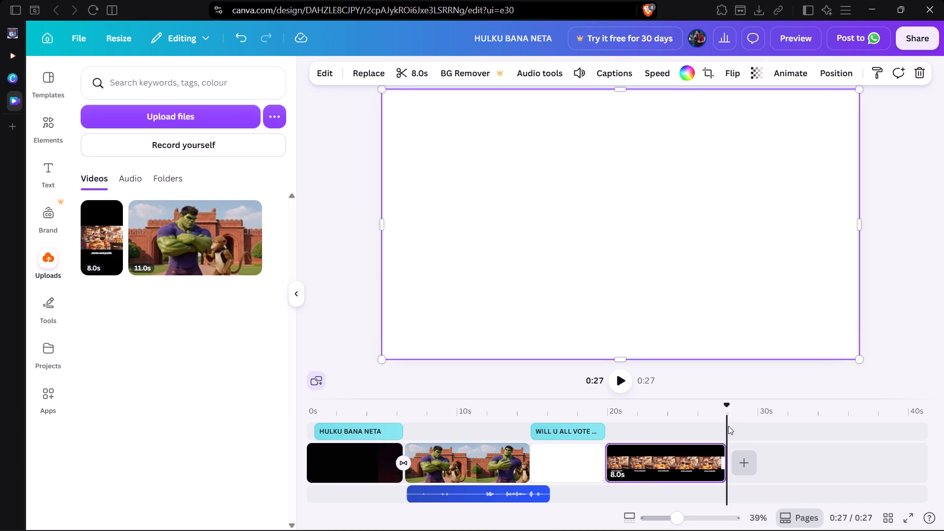
Replay the samosa clip from its start and check where the question page meets it.
left_click_drag(725, 413, 584, 413)
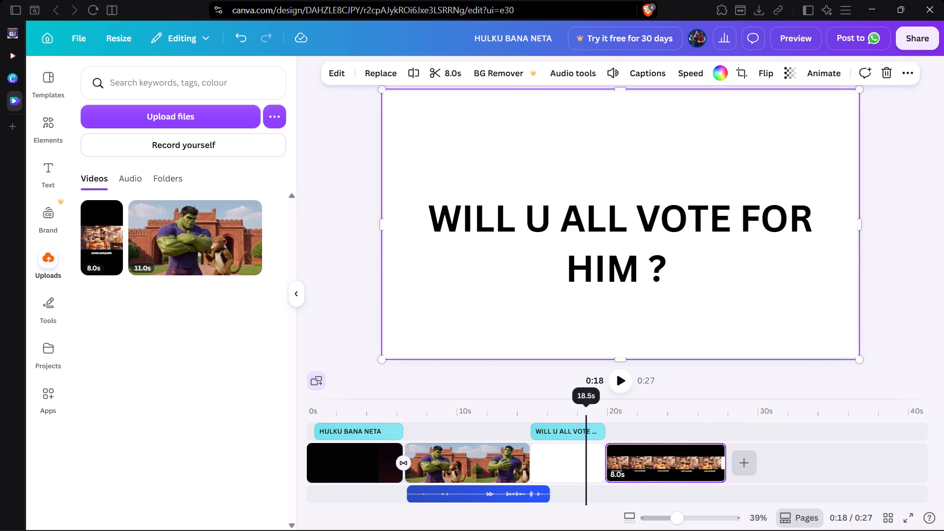
left_click_drag(584, 413, 610, 414)
left_click(625, 388)
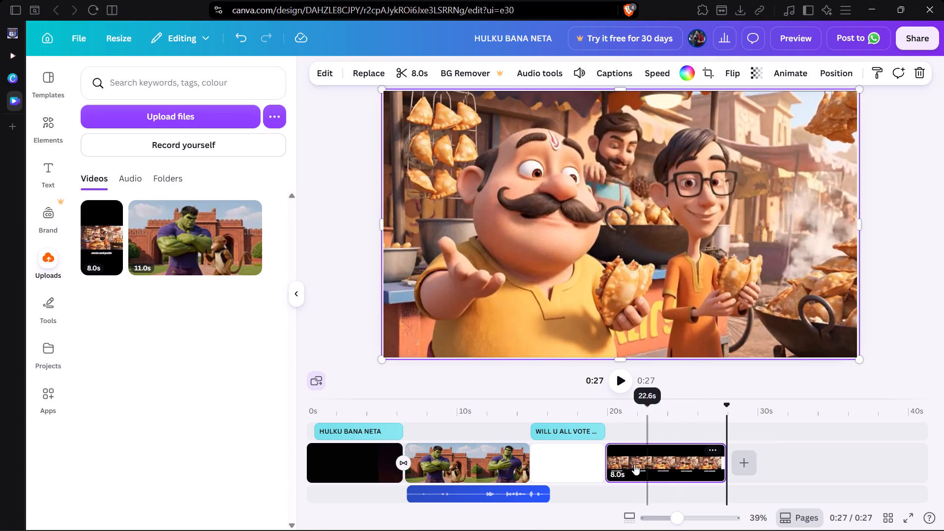
left_click(608, 459)
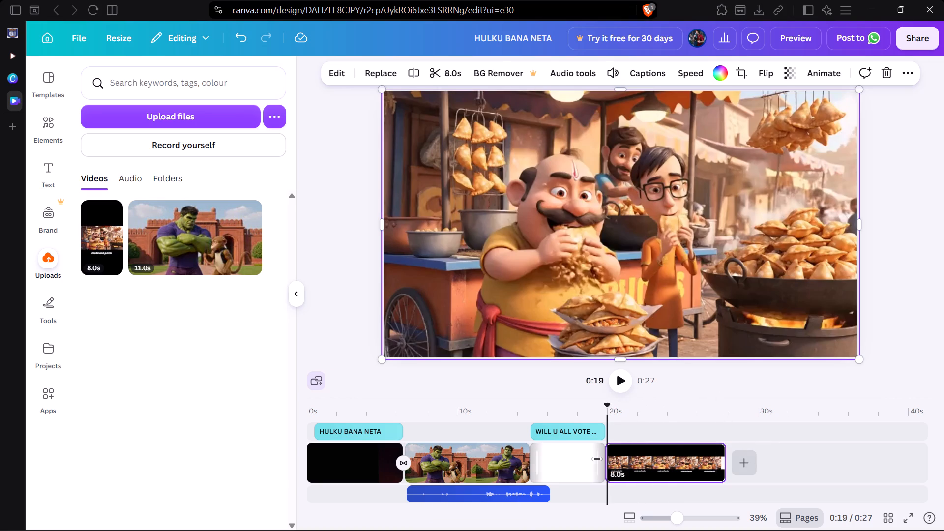
left_click(597, 459)
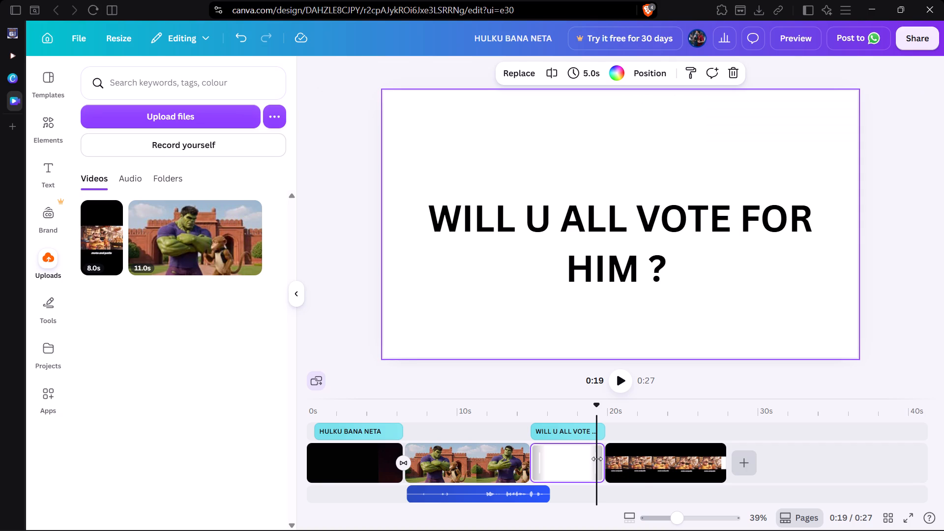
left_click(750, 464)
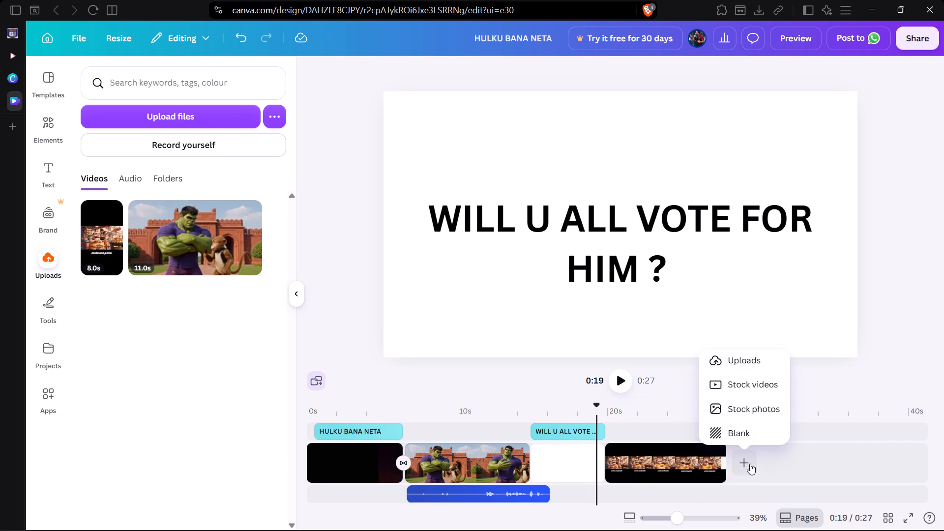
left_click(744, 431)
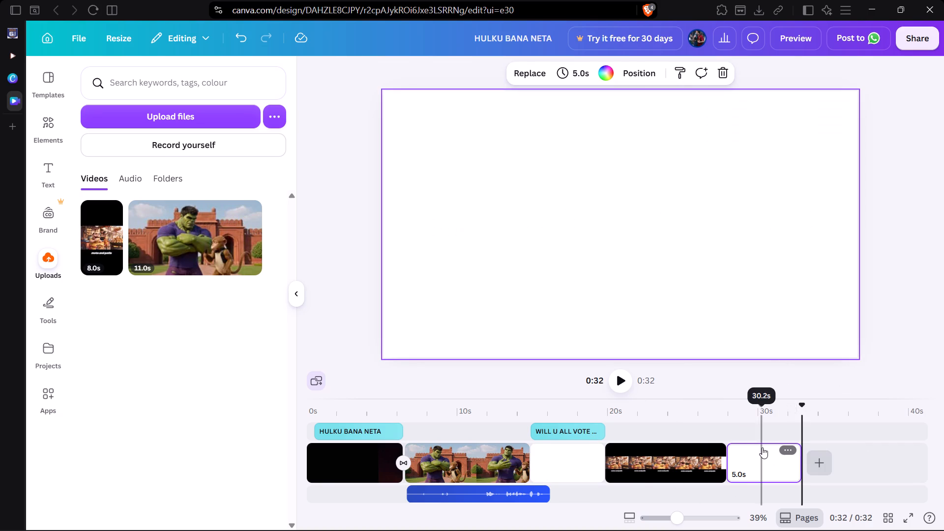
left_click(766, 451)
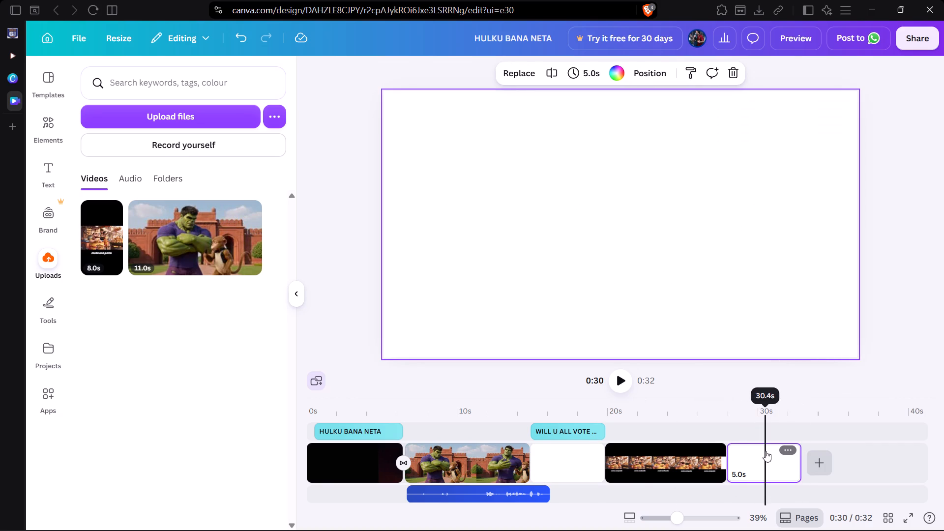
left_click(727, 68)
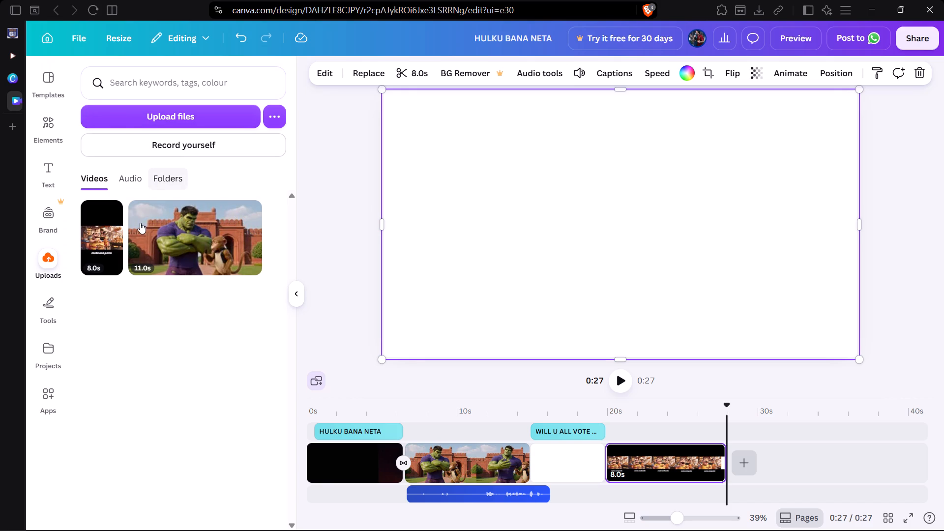
Browse the video templates and add the blue glowing particle template after the samosa clip.
left_click(46, 124)
left_click(45, 83)
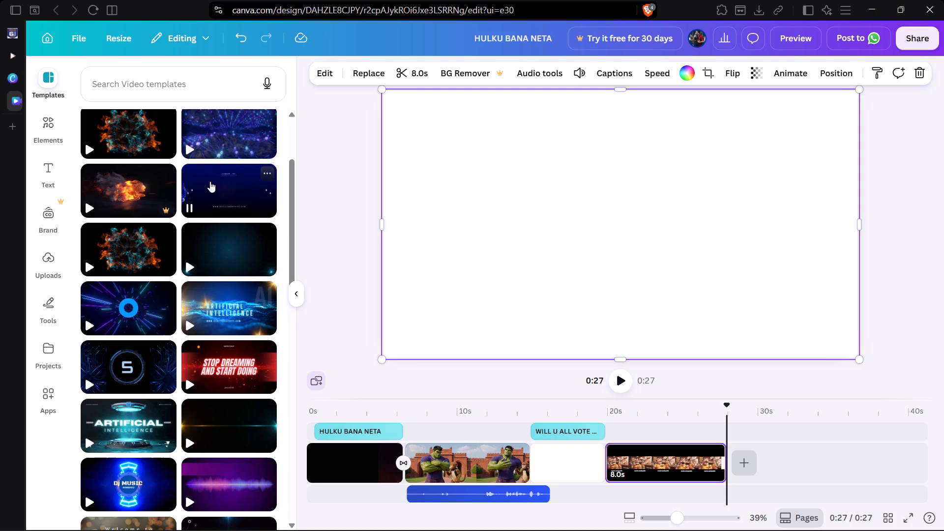
scroll(209, 182, "down", 1)
scroll(209, 182, "up", 1)
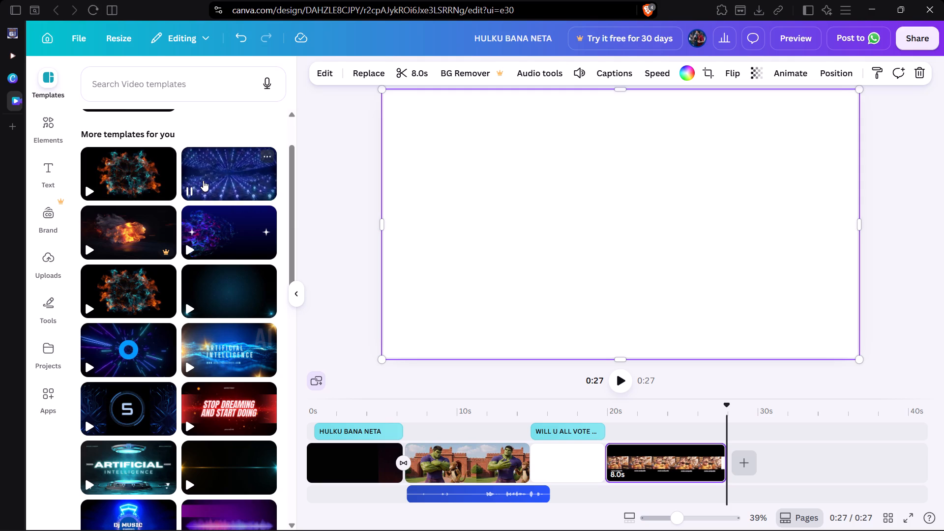
left_click(224, 295)
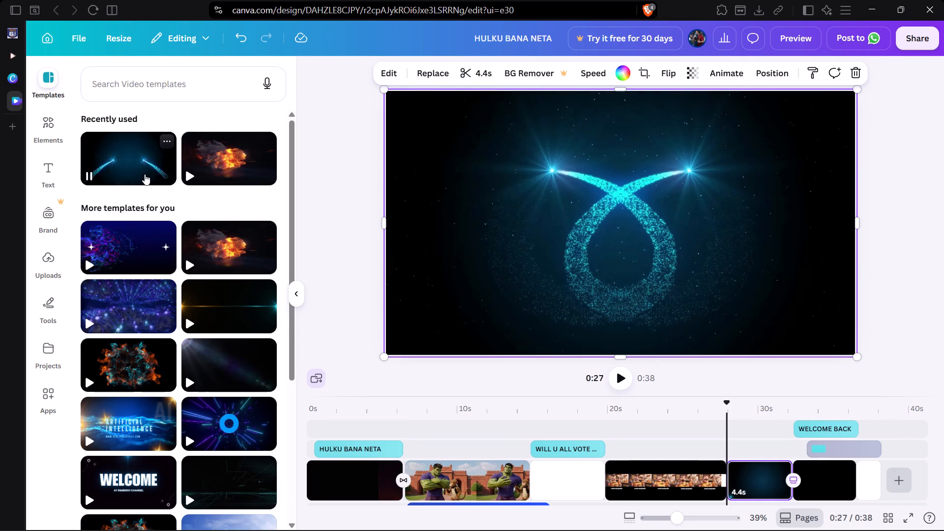
left_click_drag(145, 174, 124, 173)
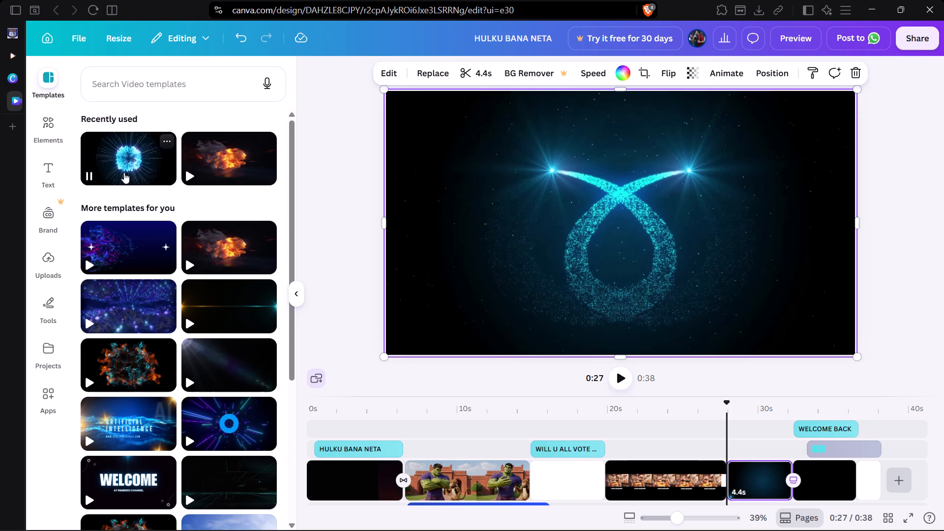
Move the template's 4.4 s blue particle clip between the closing question page and the samosa clip.
left_click_drag(766, 481, 657, 482)
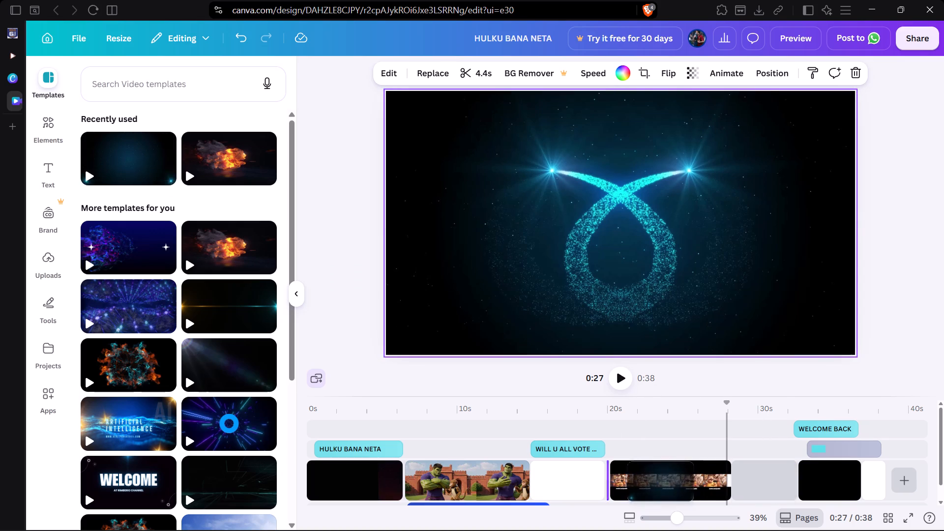
left_click_drag(657, 482, 639, 481)
left_click(639, 481)
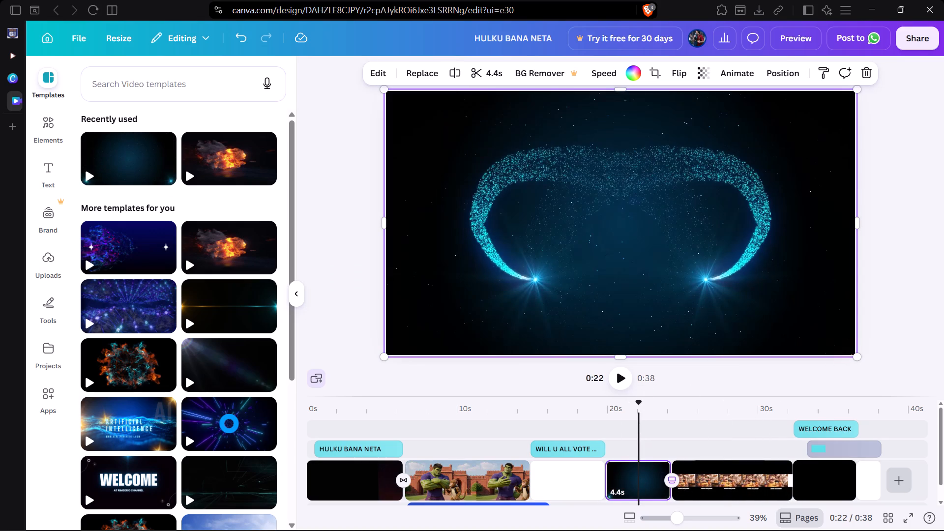
Insert a blank page between the closing question page and the blue particle clip.
left_click(591, 482)
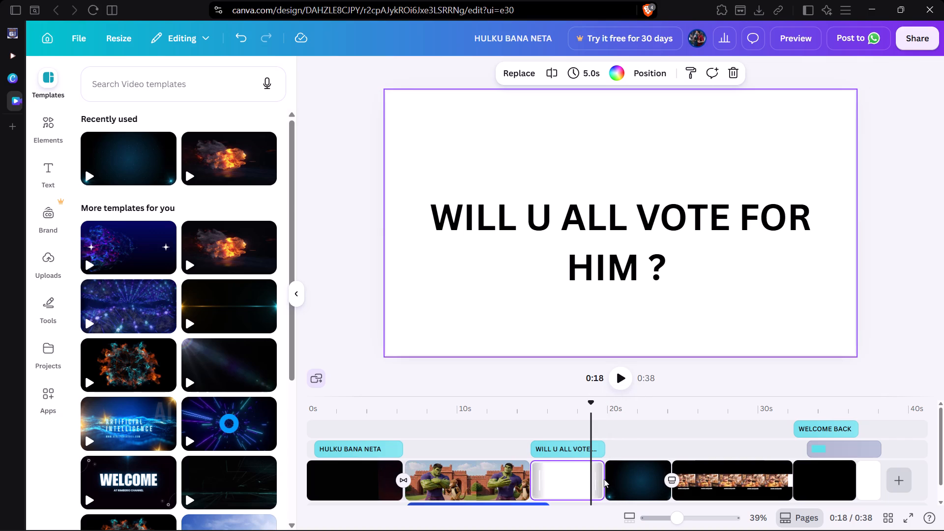
left_click(604, 474)
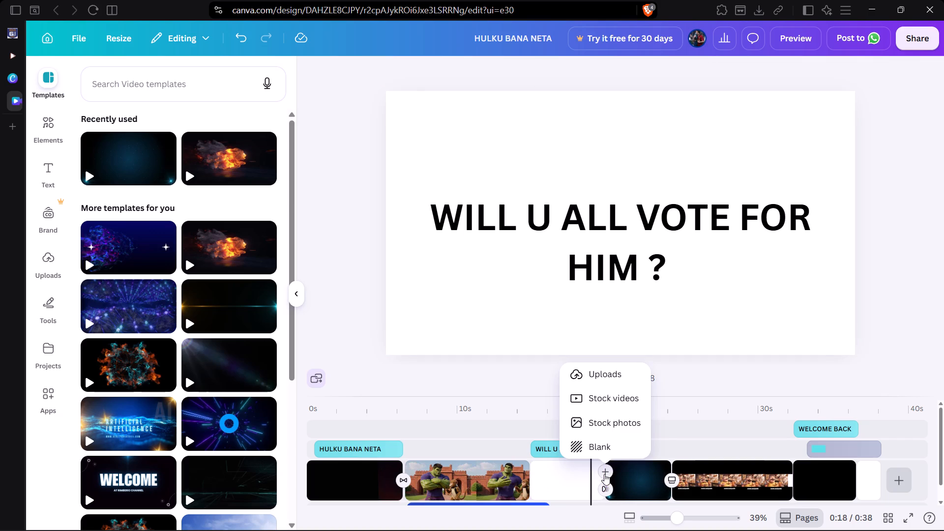
left_click(602, 452)
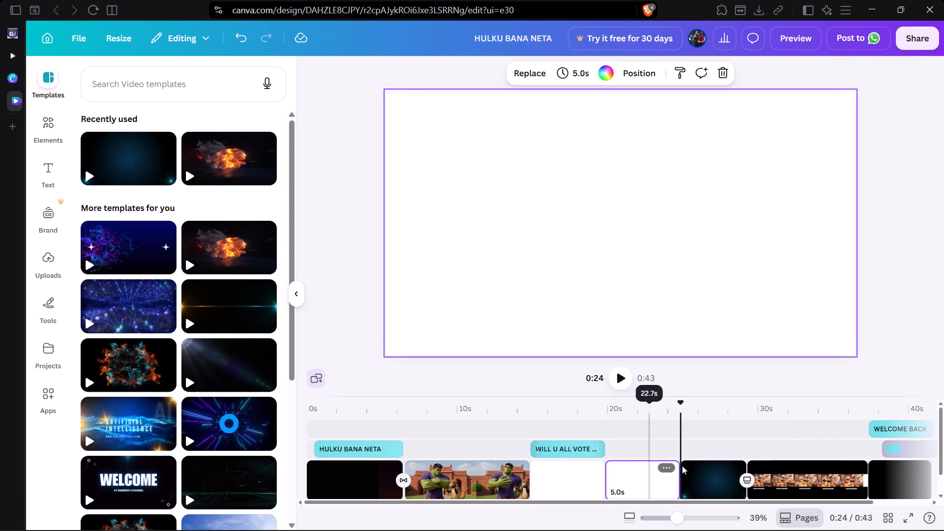
Add a subheading text box over the blue particle clip and place its timing slightly after the clip's start.
left_click(692, 450)
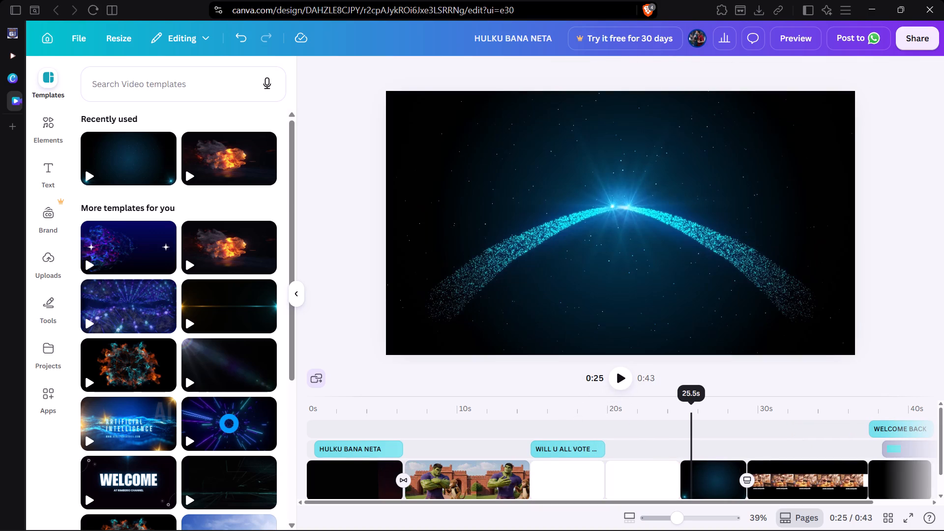
left_click_drag(688, 412, 685, 412)
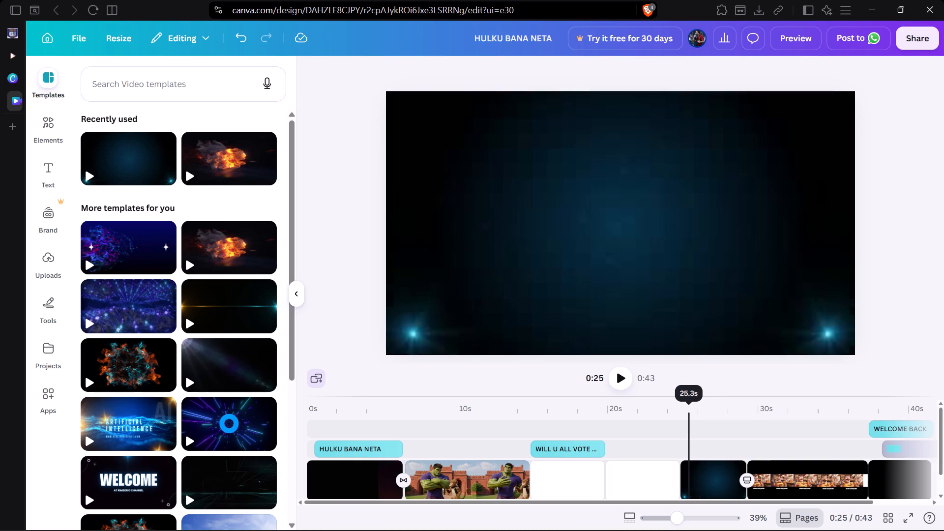
left_click_drag(685, 412, 680, 413)
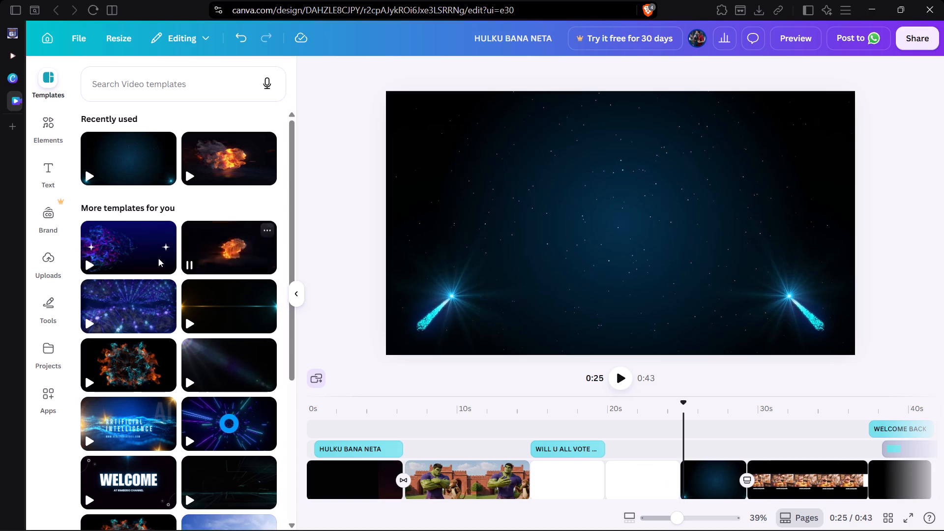
left_click(50, 171)
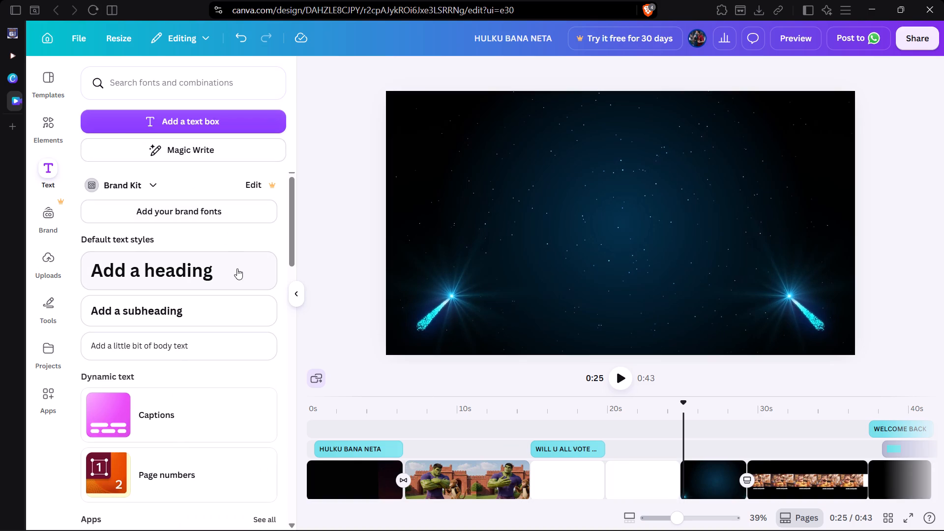
left_click(235, 311)
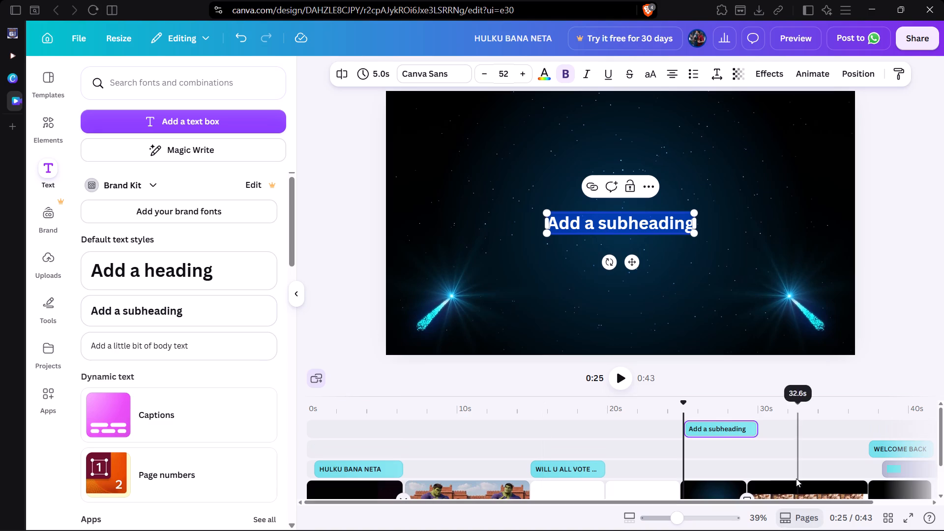
left_click(724, 423)
left_click_drag(724, 423, 730, 451)
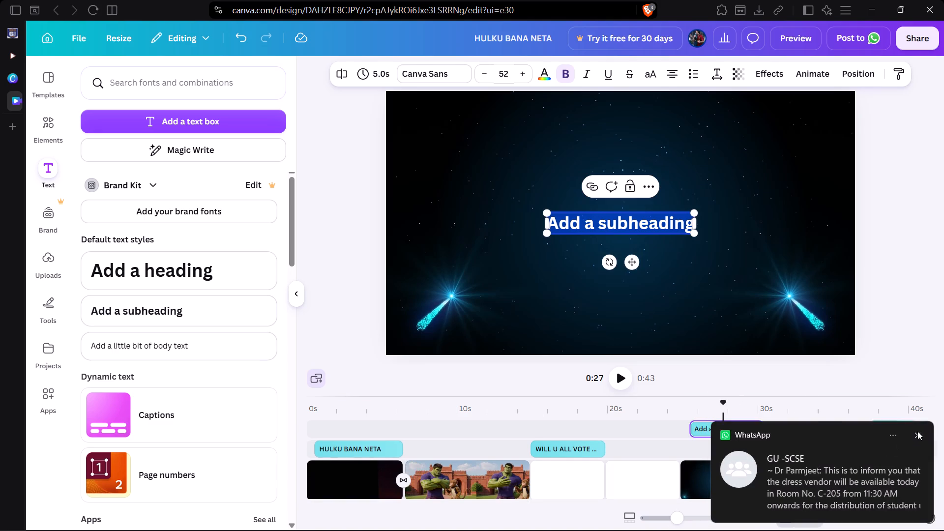
left_click(917, 431)
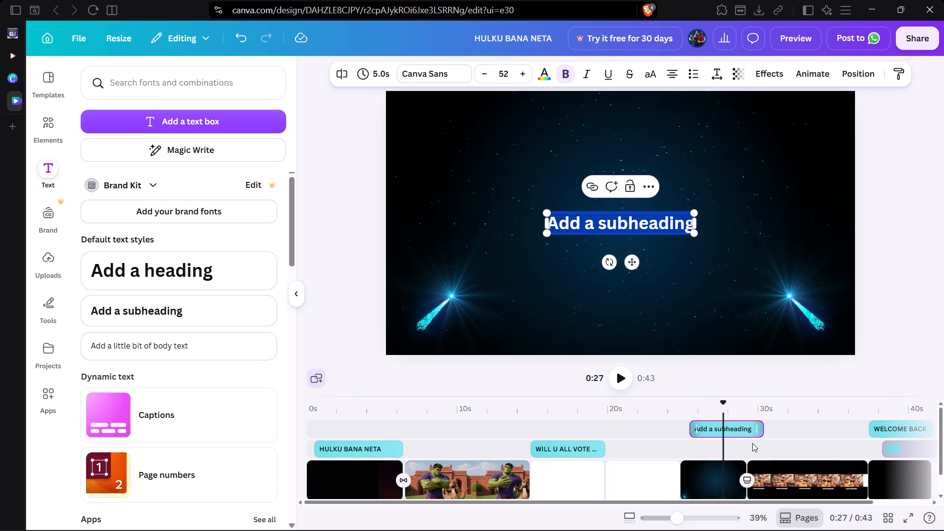
Replace the new subheading's placeholder text with "MOTU KE SAMSOSE".
left_click(678, 227)
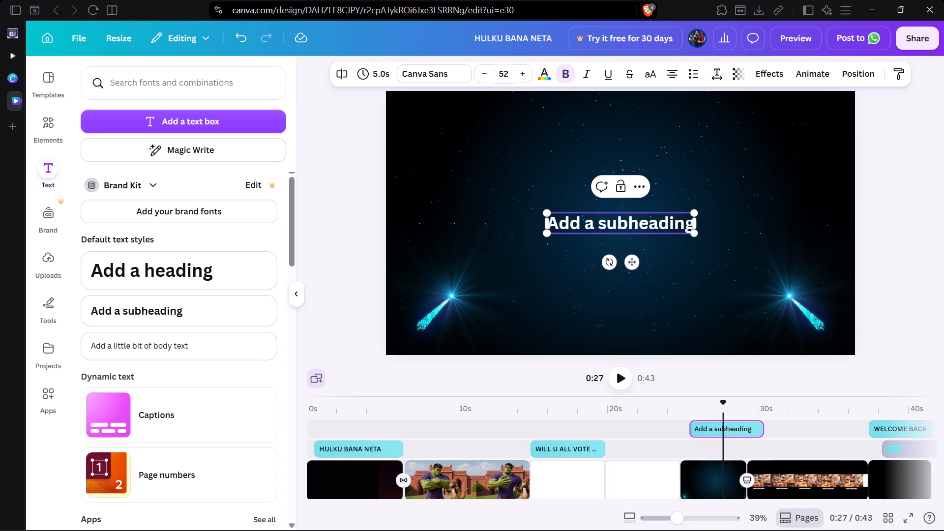
left_click(678, 227)
key("Right")
key("Right")
key("Right")
key("BackSpace")
key("BackSpace")
key("BackSpace")
key("BackSpace")
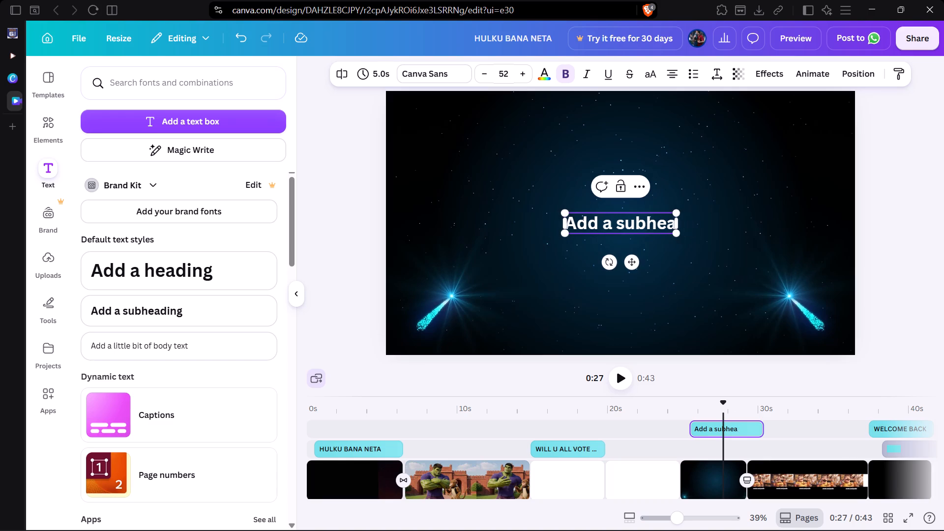
key("BackSpace")
key("BackSpace")
key("BackSpace")
key("BackSpace")
key("BackSpace")
key("BackSpace")
key("BackSpace")
key("BackSpace")
key("BackSpace")
key("BackSpace")
key("BackSpace")
key("BackSpace")
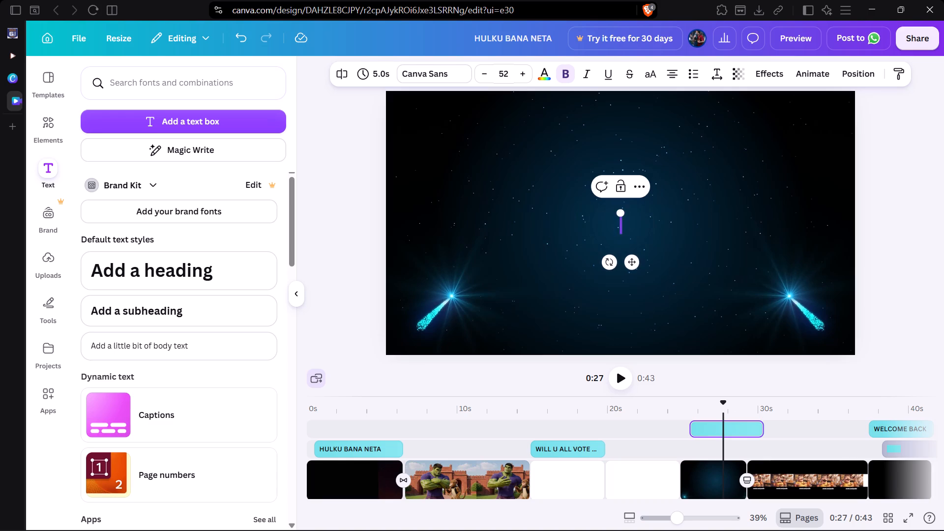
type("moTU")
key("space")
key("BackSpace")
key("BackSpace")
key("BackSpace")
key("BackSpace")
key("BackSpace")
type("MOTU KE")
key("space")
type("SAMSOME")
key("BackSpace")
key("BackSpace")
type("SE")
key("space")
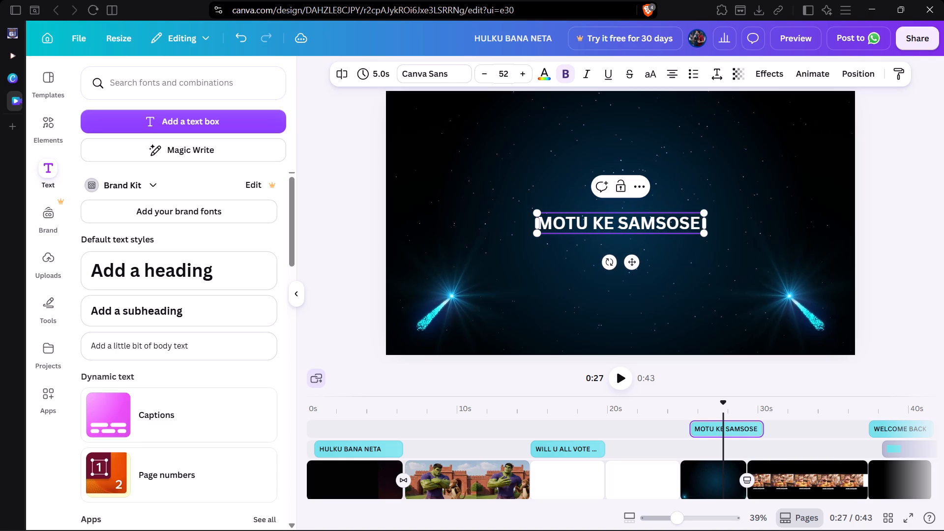
Correct the spelling of the blue particle clip's title so it reads MOTU KE SAMOSE.
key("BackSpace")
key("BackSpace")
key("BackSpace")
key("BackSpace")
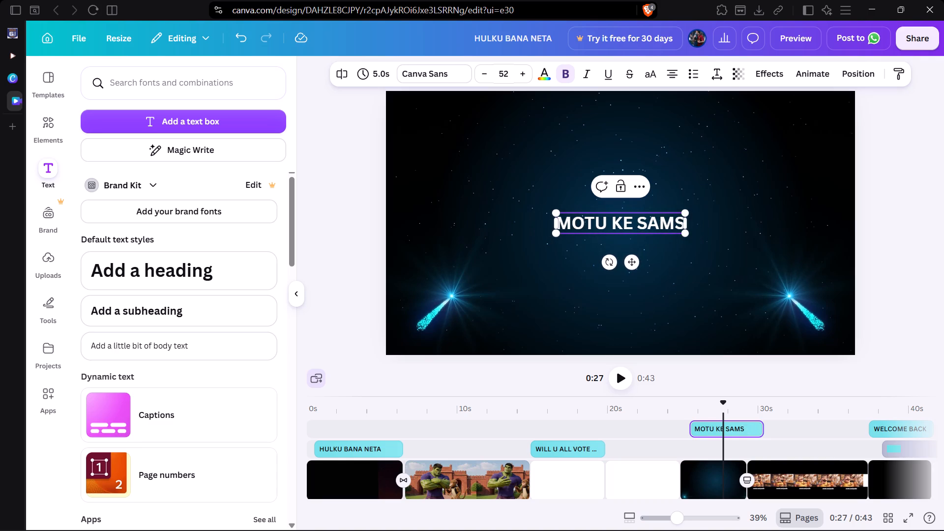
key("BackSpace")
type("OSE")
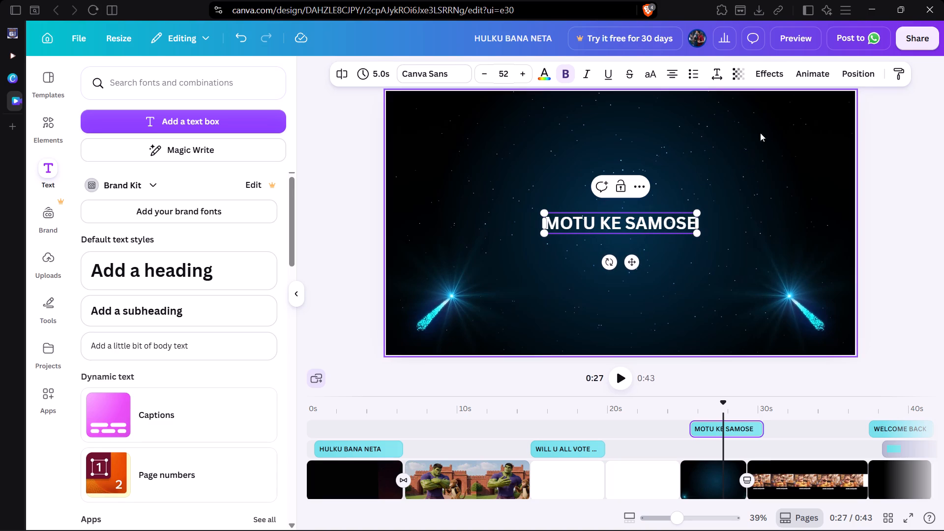
left_click(769, 159)
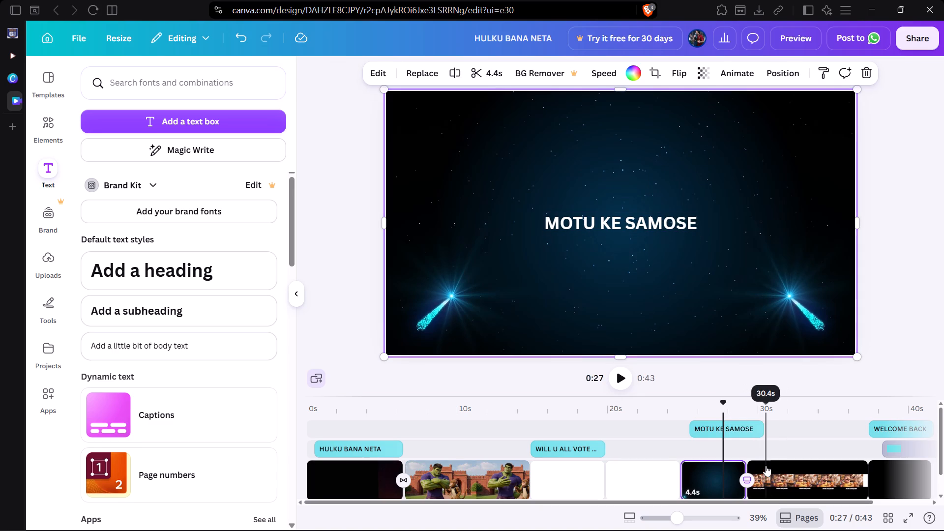
Shift the MOTU KE SAMOSE title on the timeline to start together with the blue particle clip.
left_click_drag(733, 429, 724, 430)
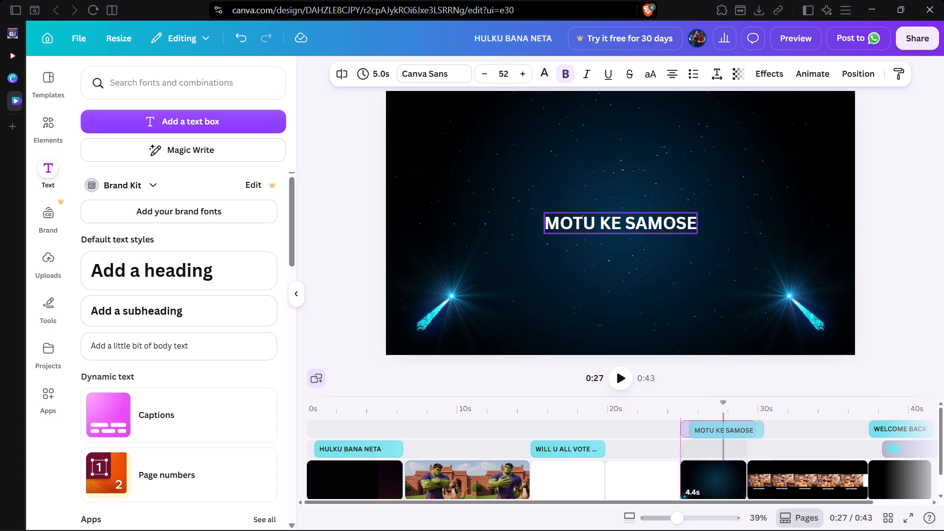
left_click_drag(724, 430, 723, 430)
Delete the word WELCOME from the WELCOME BACK title on the black closing page.
scroll(789, 451, "left", 1)
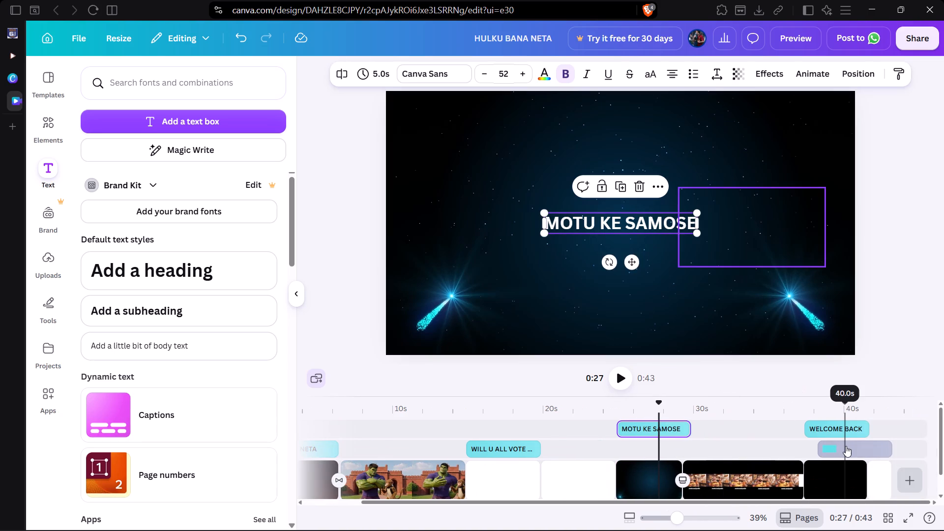
left_click(846, 446)
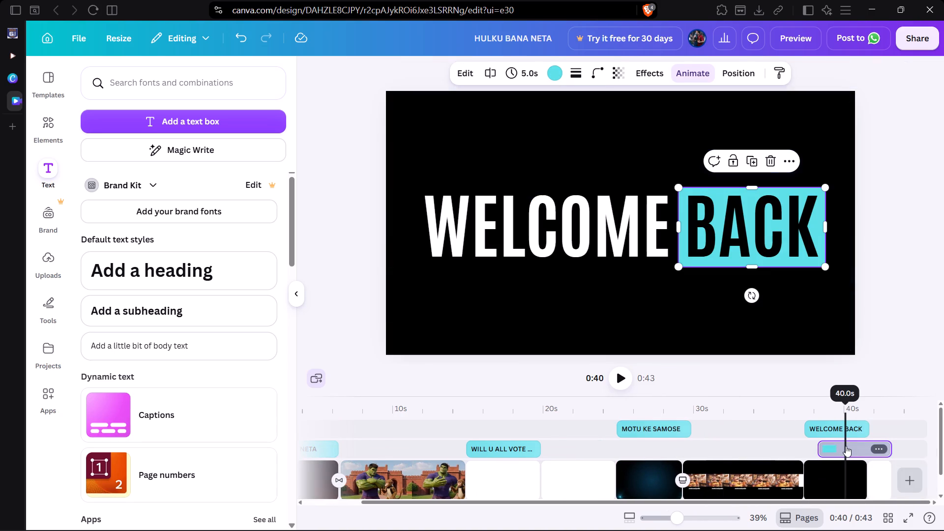
left_click(675, 340)
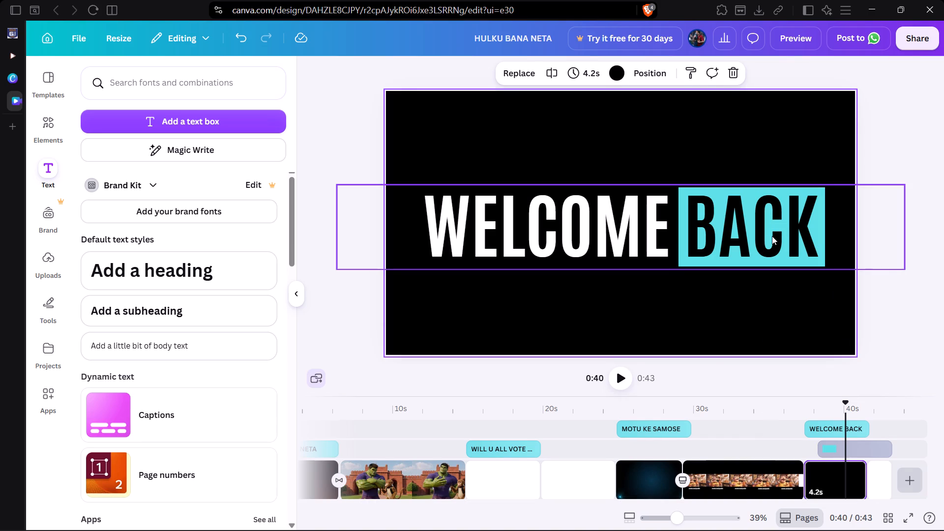
left_click(654, 233)
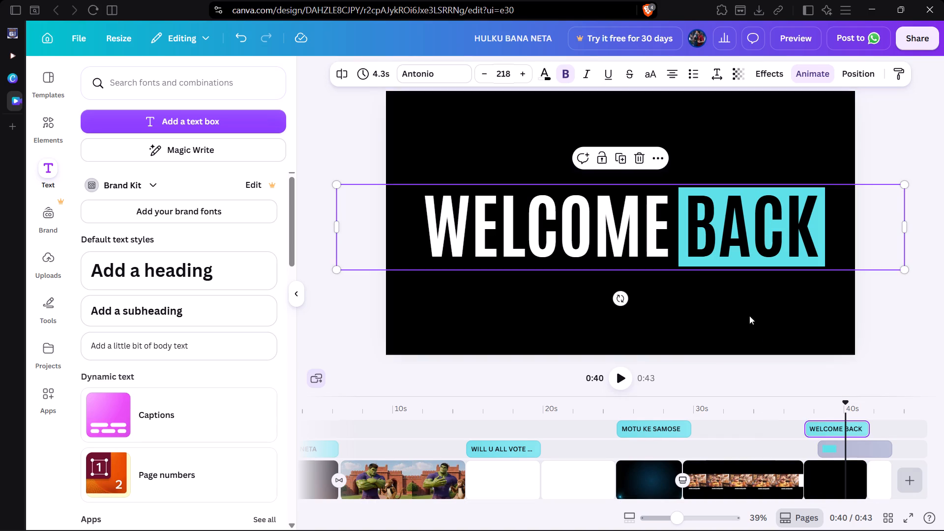
left_click(835, 428)
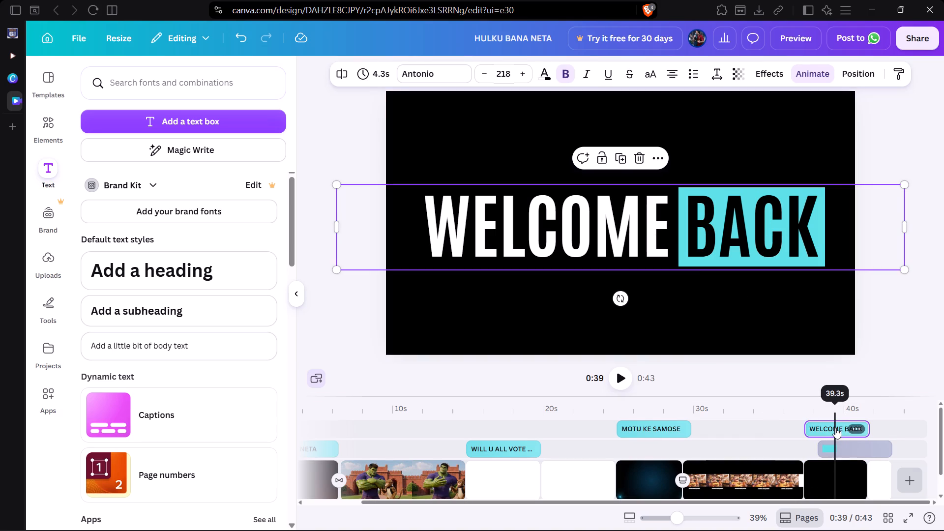
left_click(822, 425)
left_click(616, 178)
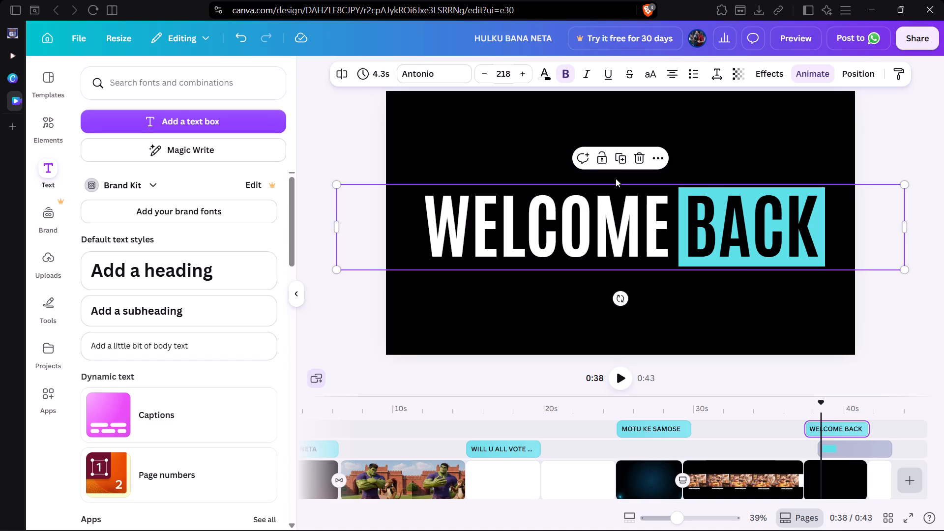
left_click(624, 207)
left_click(668, 235)
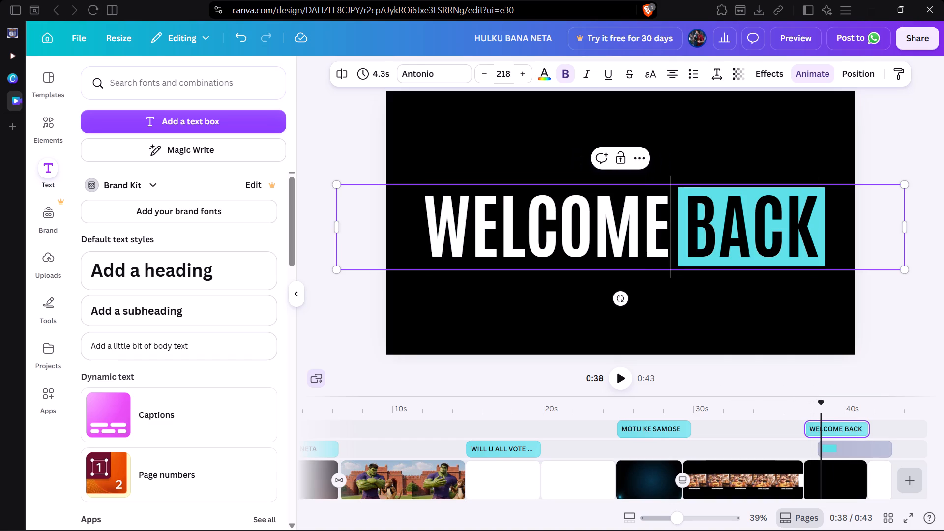
key("BackSpace")
key("BackSpace")
key("BackSpace")
key("BackSpace")
key("BackSpace")
key("BackSpace")
key("BackSpace")
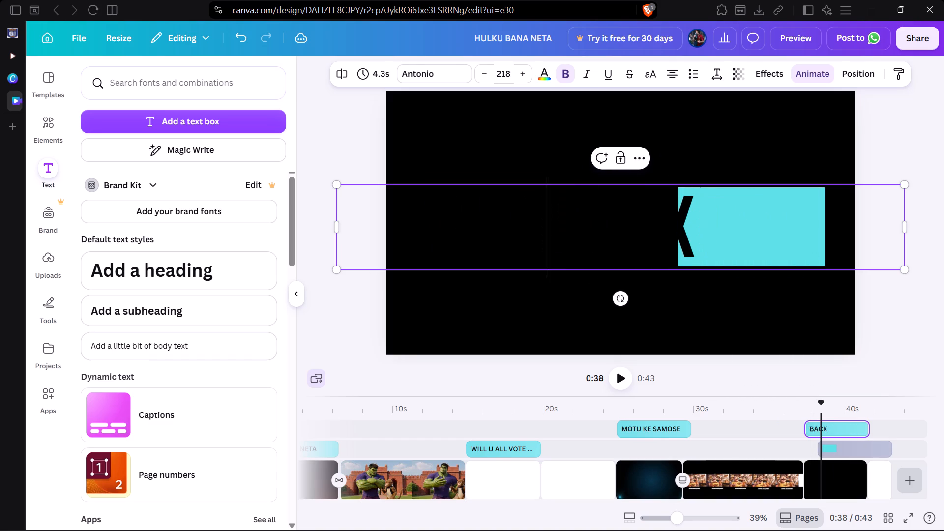
key("BackSpace")
Replace the remaining text of the closing title with THANK YOU in white.
key("Right")
key("Right")
key("Right")
type("THANK")
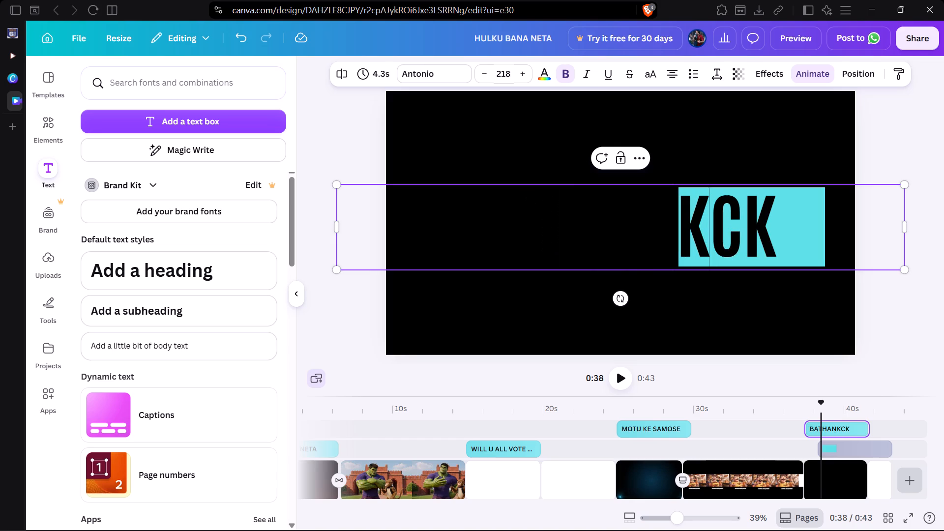
left_click(794, 227)
key("BackSpace")
key("BackSpace")
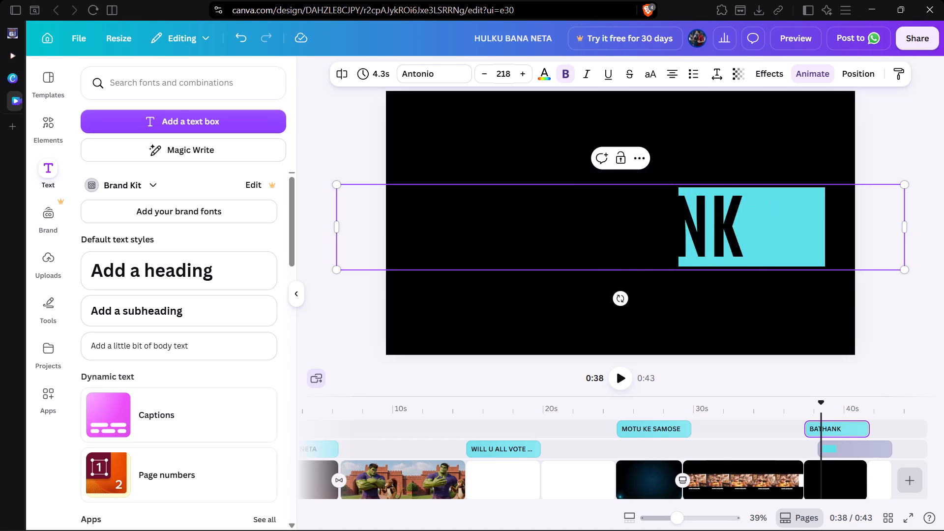
key("BackSpace")
key("BackSpace")
key("BackSpace")
key("BackSpace")
key("BackSpace")
key("BackSpace")
key("BackSpace")
type("THANK")
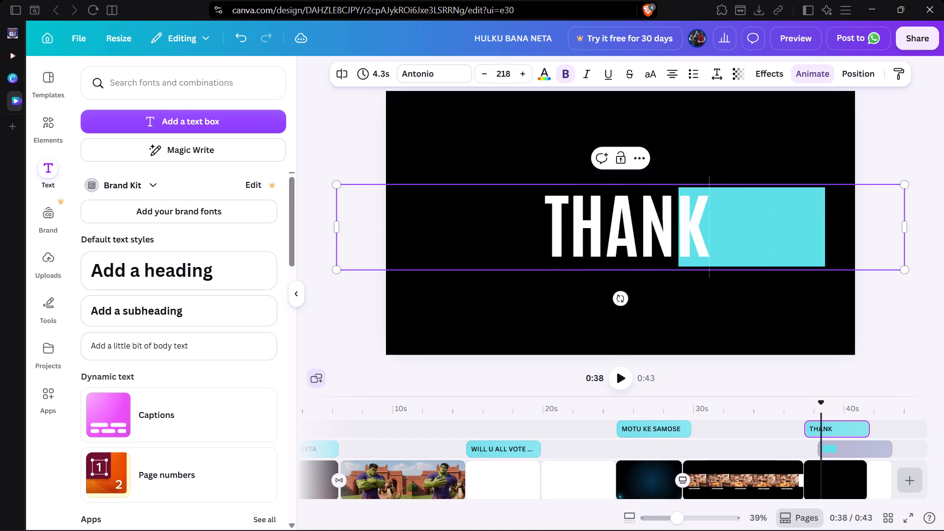
key("space")
type("YOU")
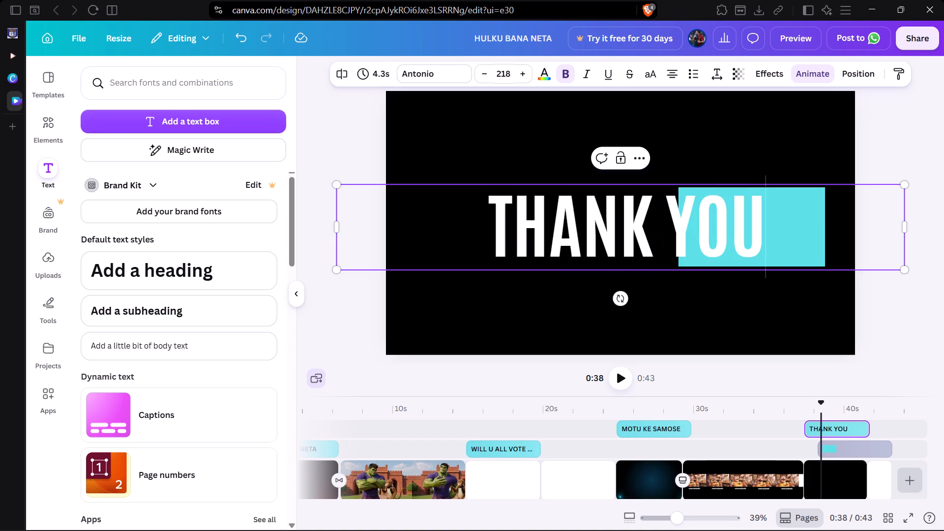
Insert five extra spaces between THANK and YOU and nudge the title slightly so YOU sits on the cyan rectangle.
left_click(657, 226)
key("space")
key("space")
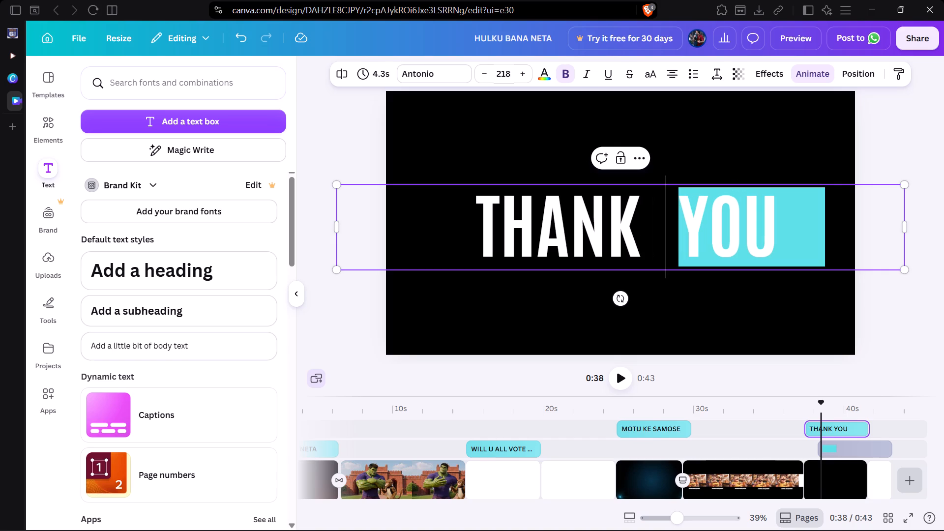
key("space")
key("space")
key("space")
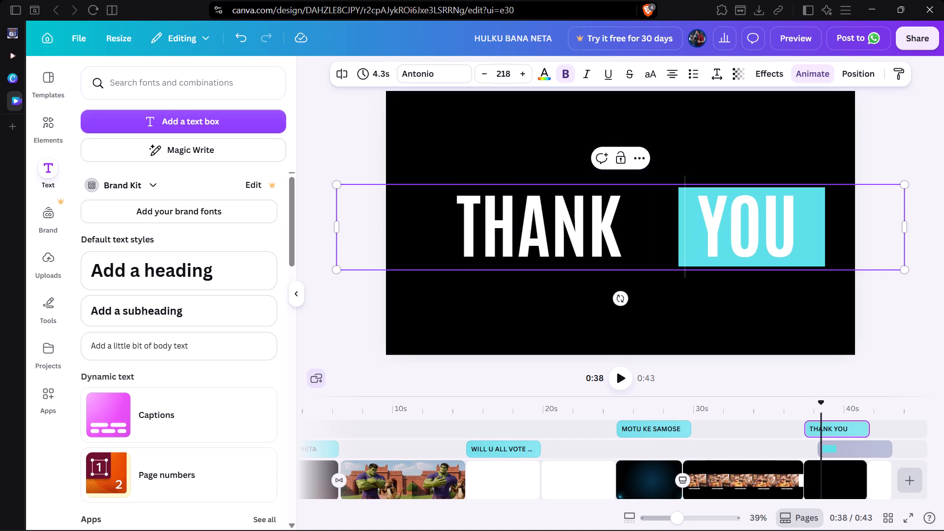
left_click(677, 236)
left_click(694, 236)
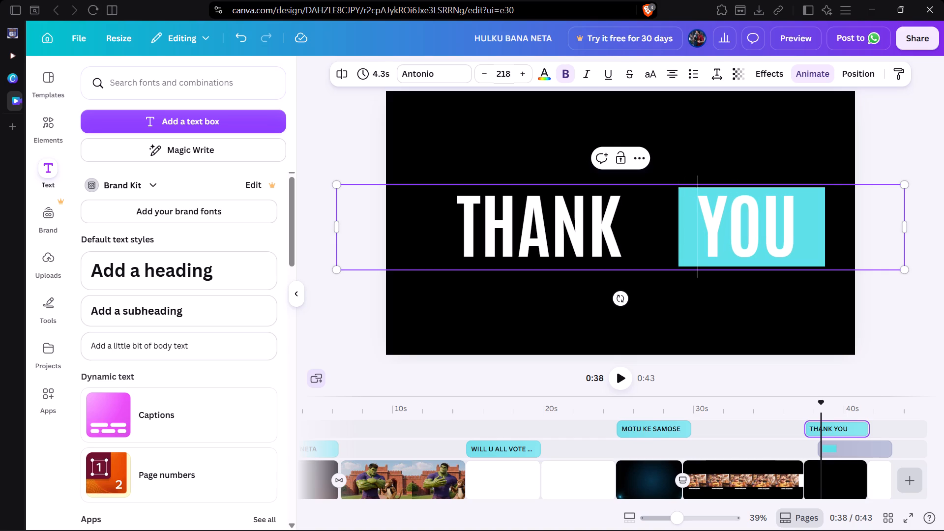
left_click_drag(694, 236, 685, 238)
left_click(685, 238)
left_click(425, 183)
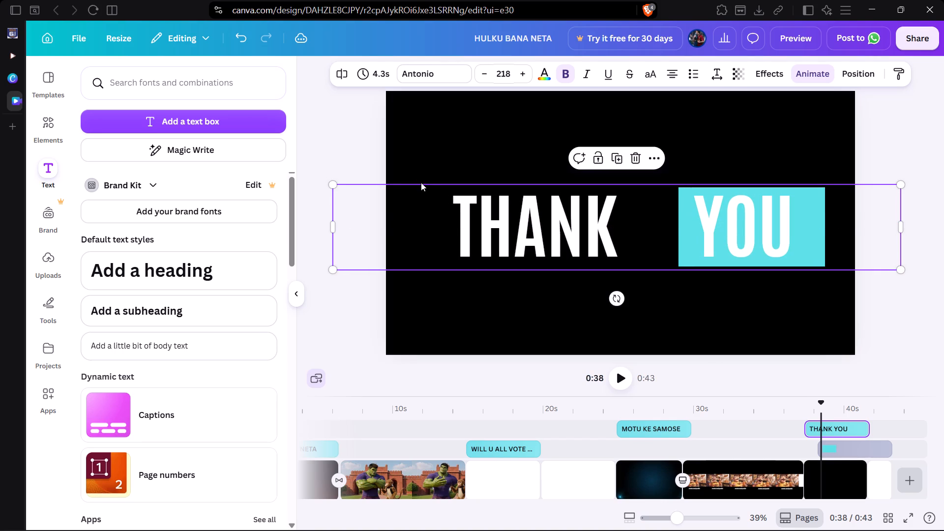
left_click(706, 241)
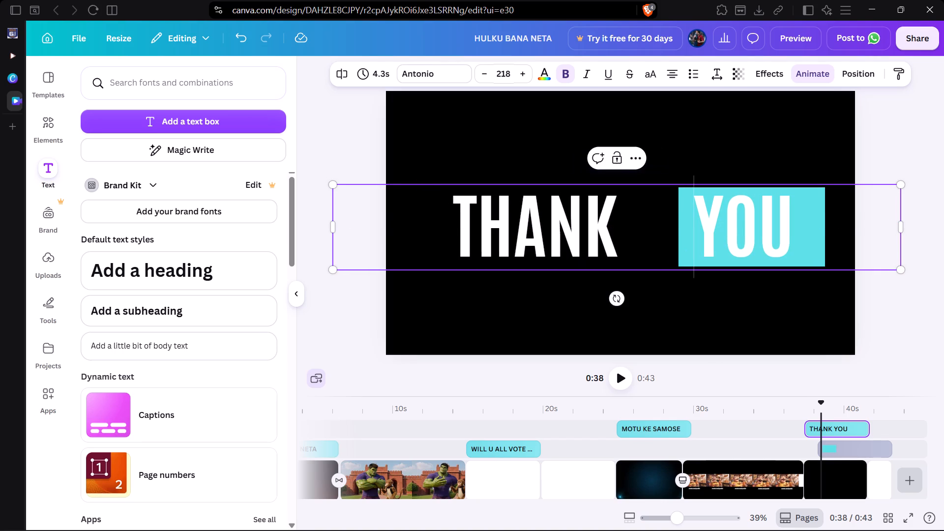
left_click(872, 337)
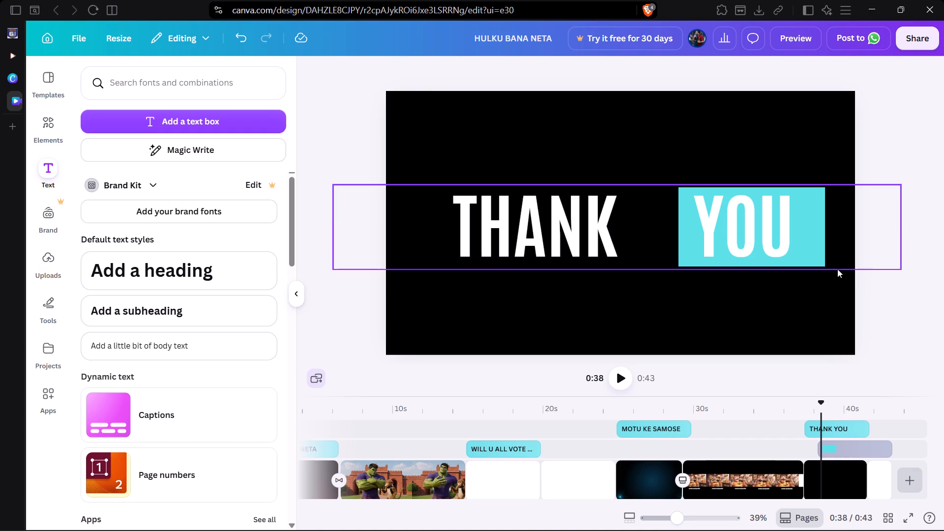
Add three spaces before THANK and remove three from the gap before YOU to bring the words closer together.
left_click(556, 239)
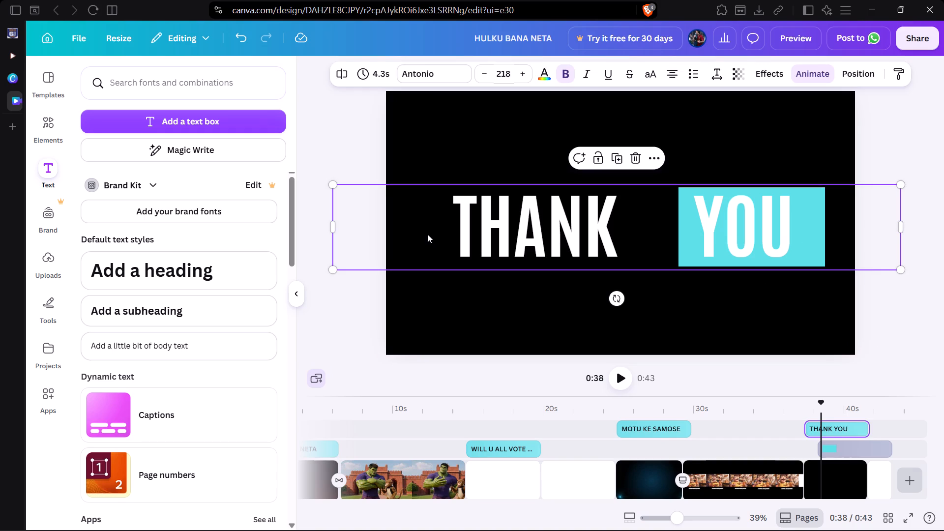
left_click(467, 232)
key("Left")
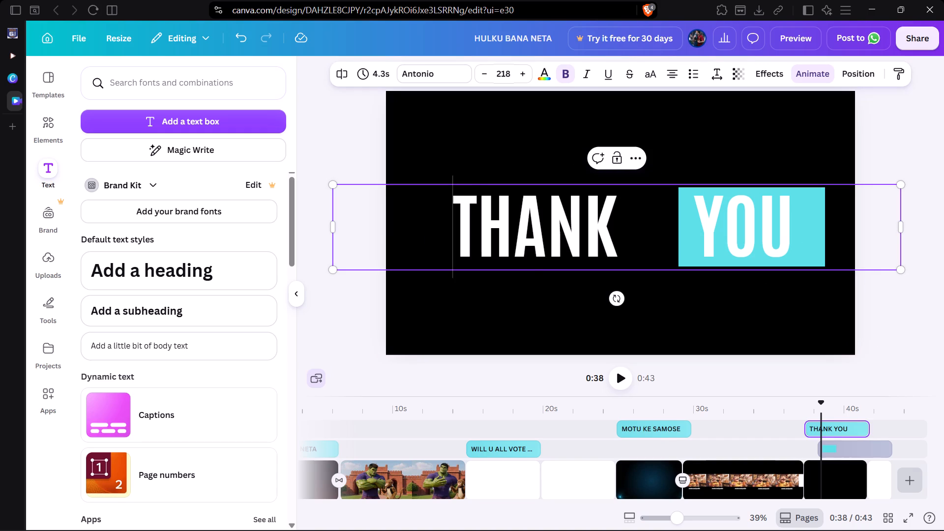
key("space")
key("space")
key("space")
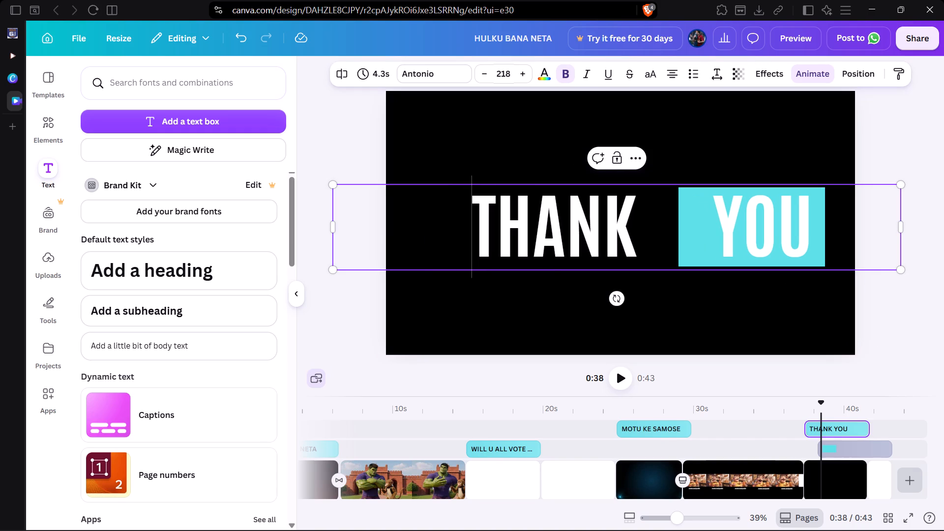
left_click(683, 236)
key("BackSpace")
key("BackSpace")
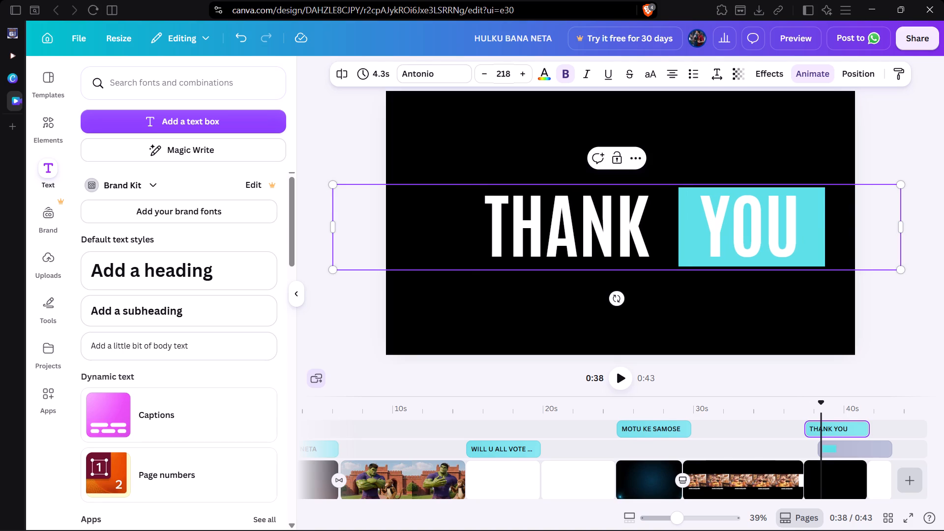
key("BackSpace")
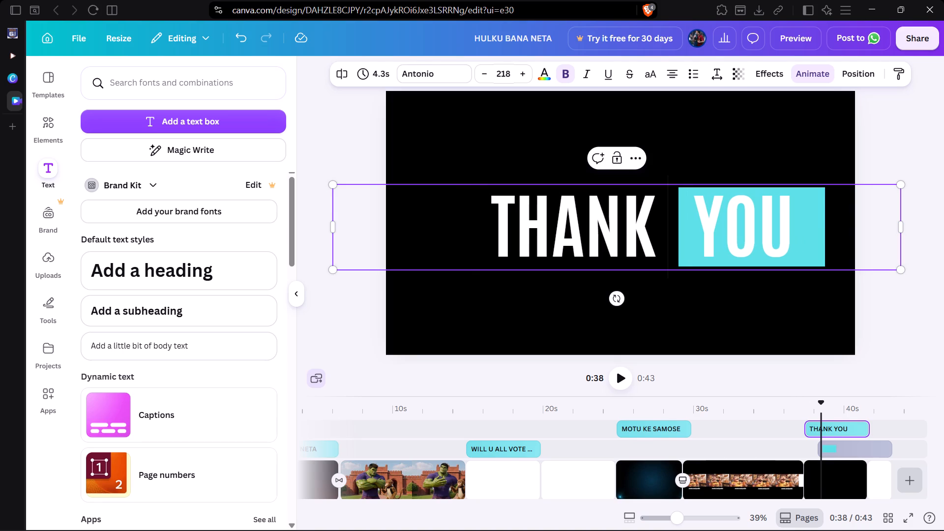
left_click(367, 284)
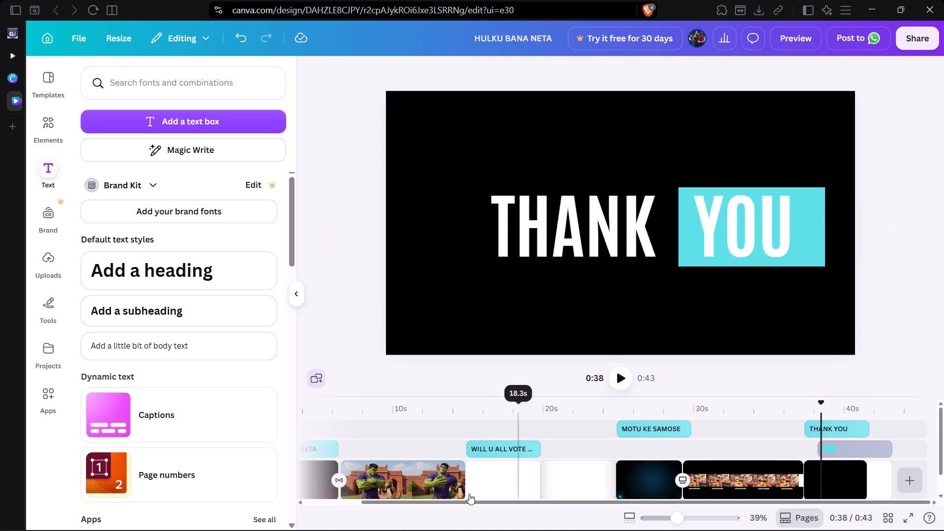
Play the closing page, and shorten the cyan rectangle's timing to 3.5 s so it ends with the THANK YOU title.
scroll(469, 494, "right", 3)
left_click(618, 373)
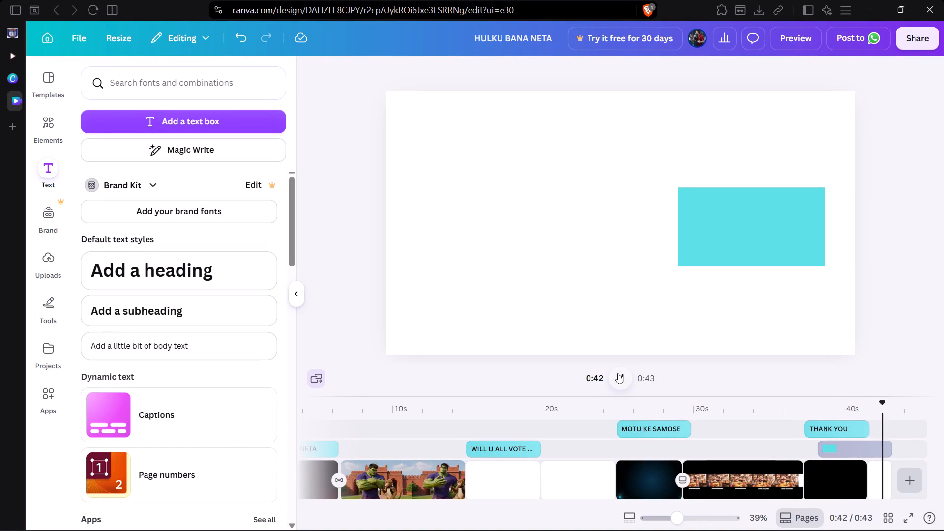
left_click(883, 453)
left_click_drag(883, 453, 864, 457)
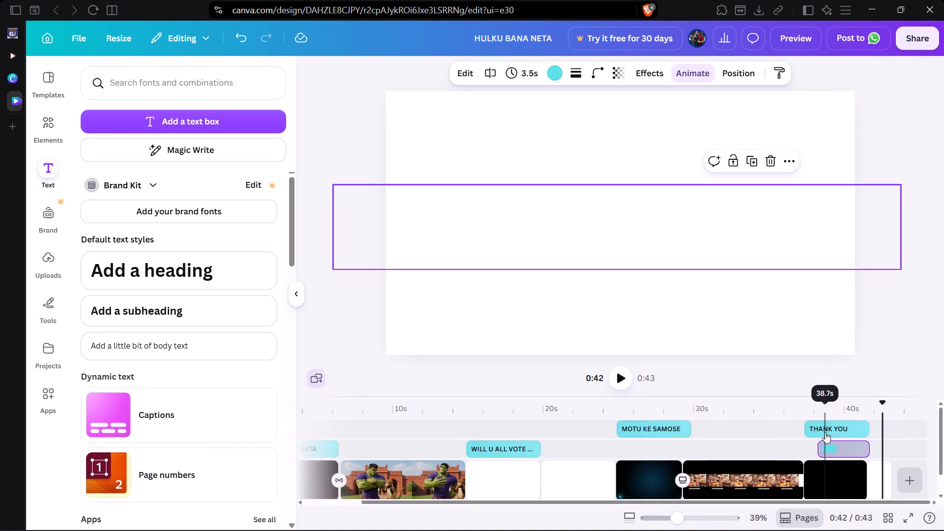
Change the THANK YOU title's animation to Burst.
left_click(825, 432)
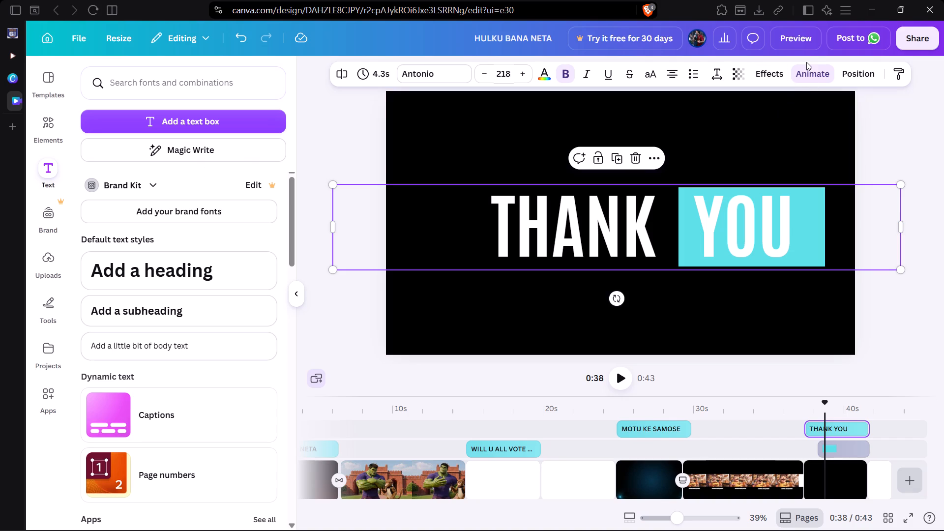
left_click(803, 75)
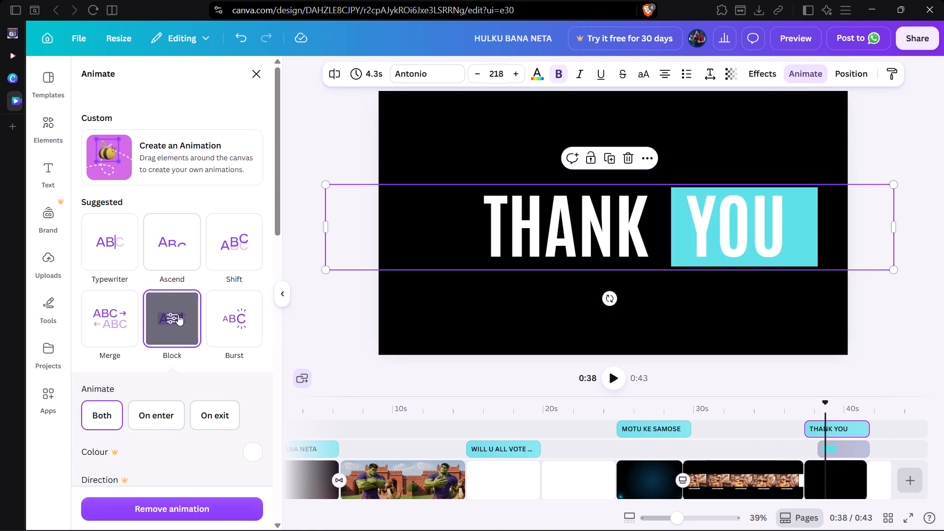
left_click(216, 321)
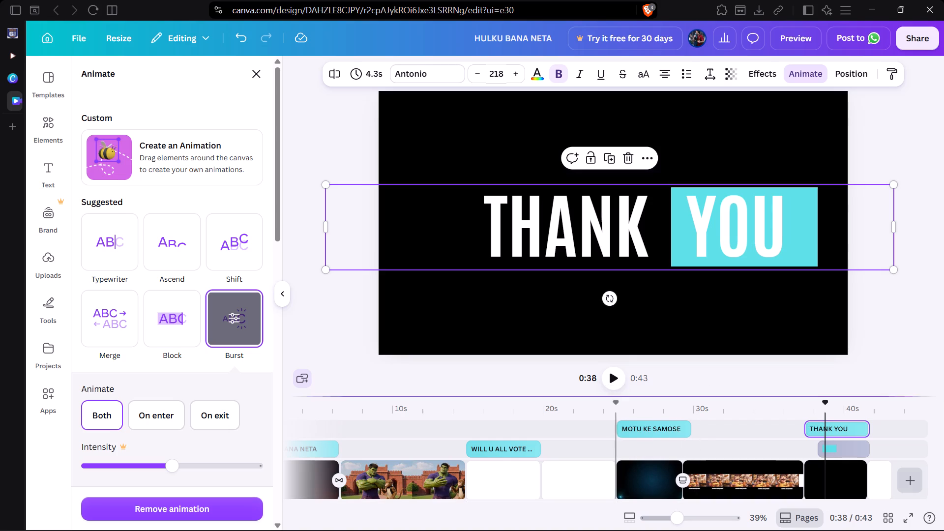
Play the closing page through to its end, and replay the video from the start until just past the question page.
left_click(614, 374)
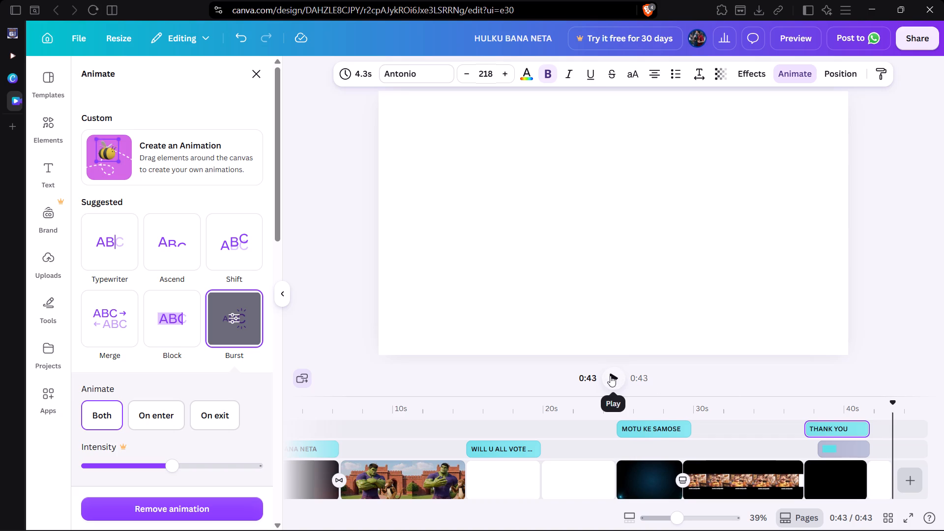
left_click(610, 376)
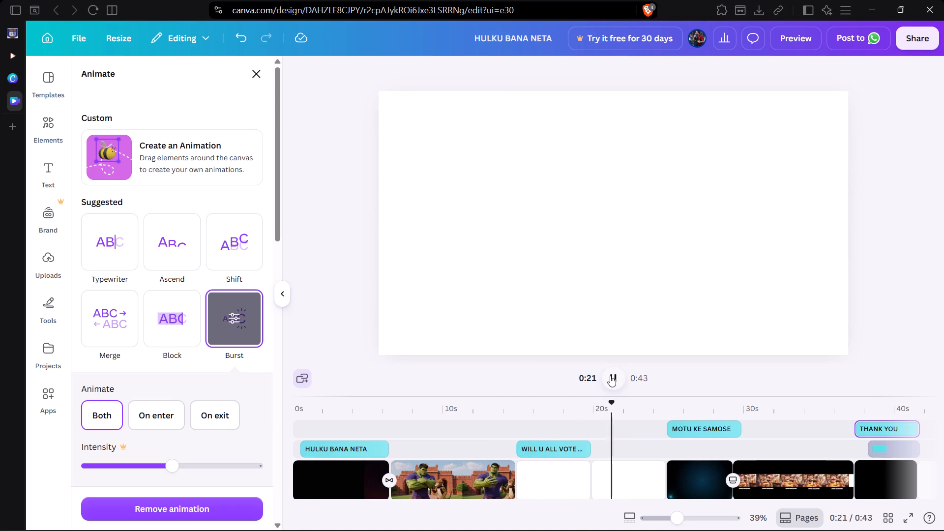
left_click(611, 377)
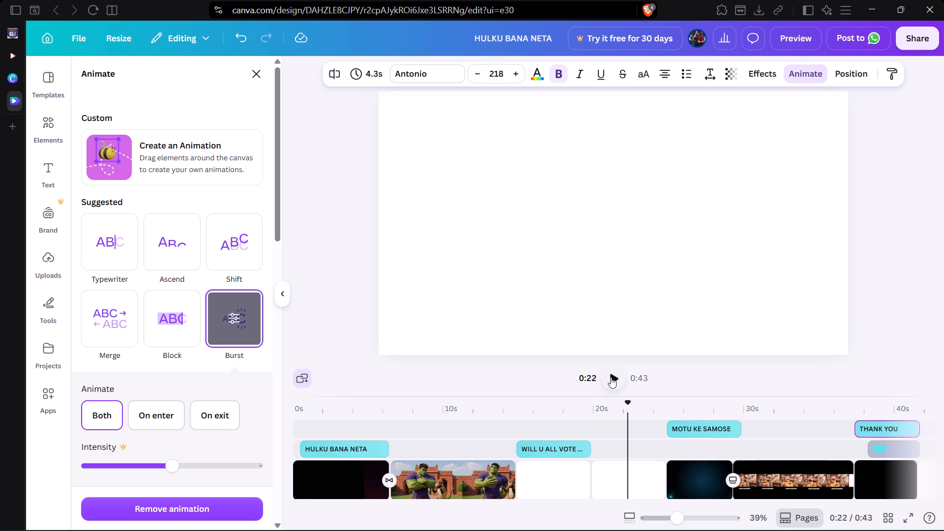
Trim the end of the Hulk and monkey clip to shorten it to 7.9 s.
left_click(457, 458)
left_click(505, 477)
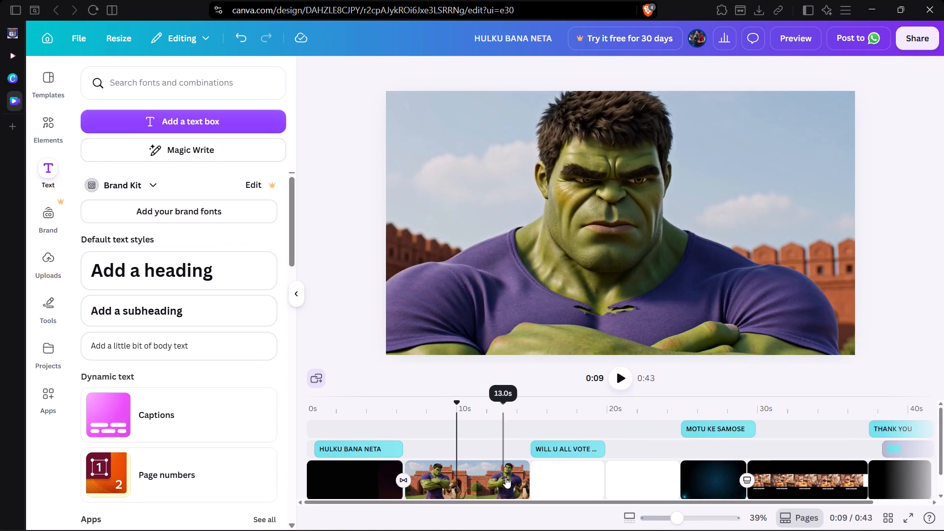
left_click_drag(527, 484, 522, 484)
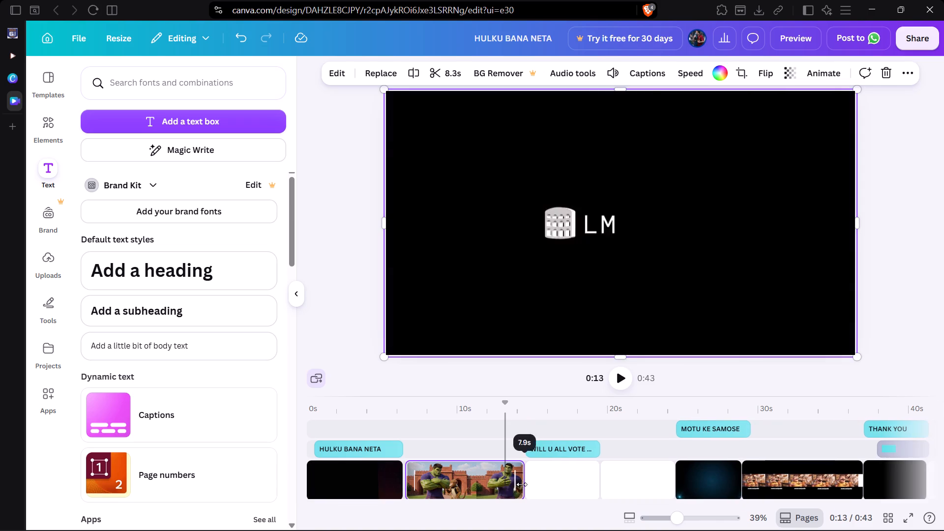
Play the end of the Hulk and monkey clip into the WILL U ALL VOTE FOR HIM ? page to check the cut.
left_click(487, 451)
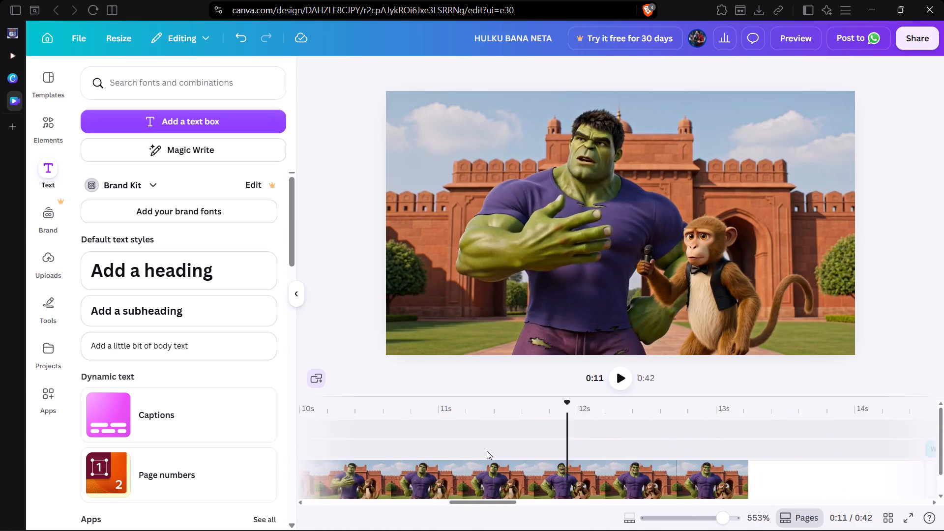
scroll(487, 451, "left", 7)
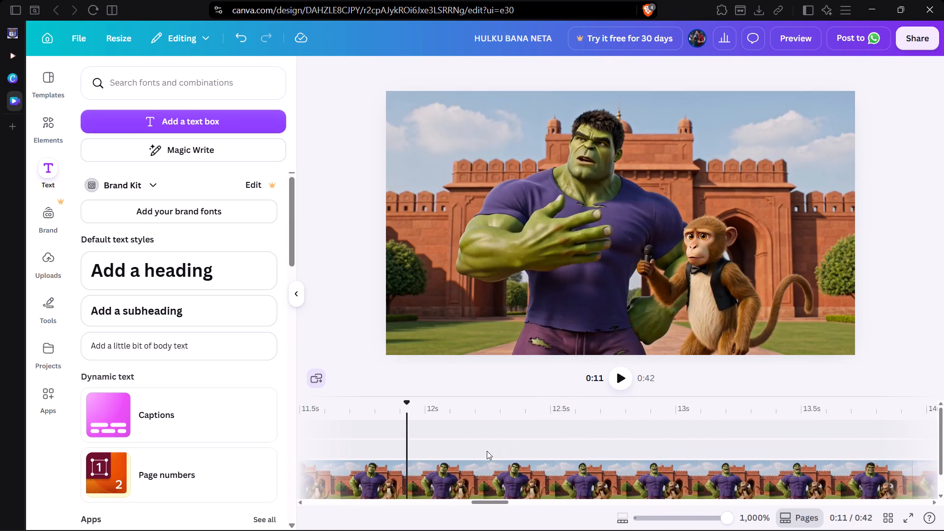
scroll(487, 451, "left", 4)
scroll(487, 451, "right", 3)
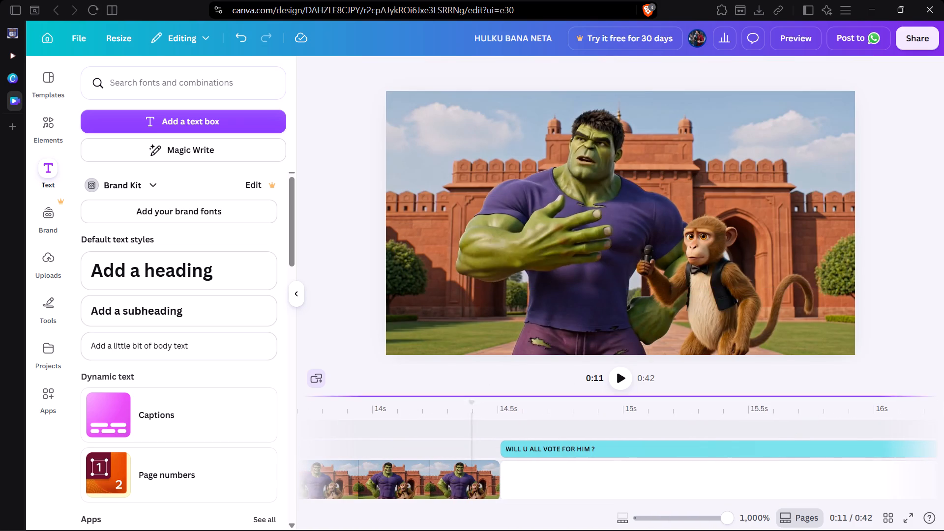
key("space")
scroll(471, 397, "left", 1)
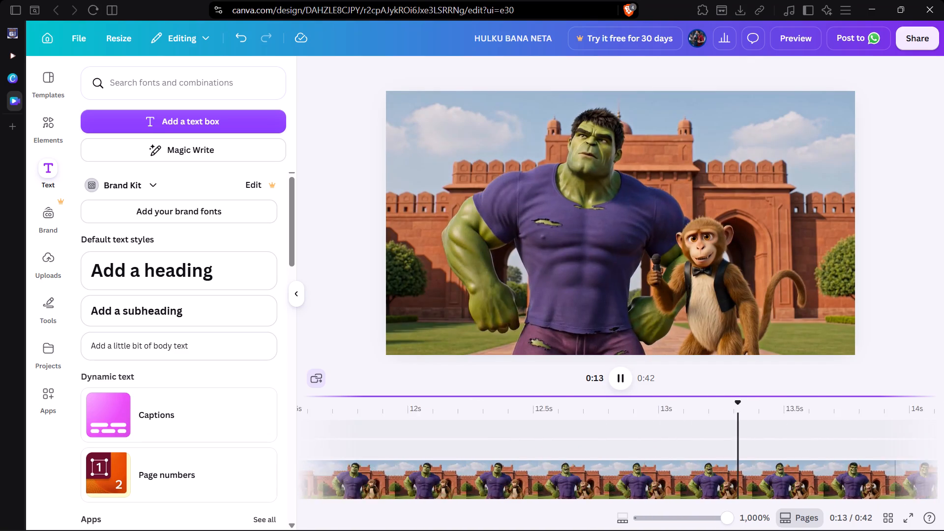
scroll(471, 397, "left", 1)
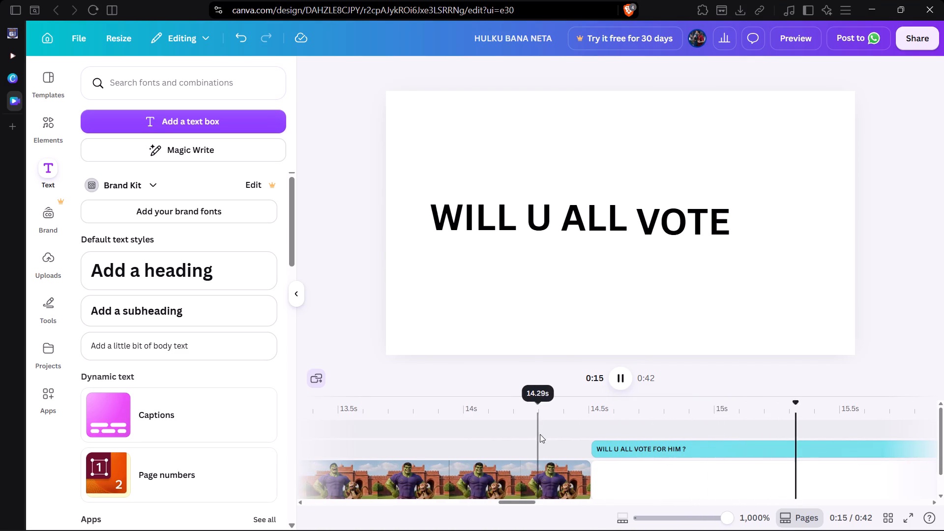
left_click(537, 434)
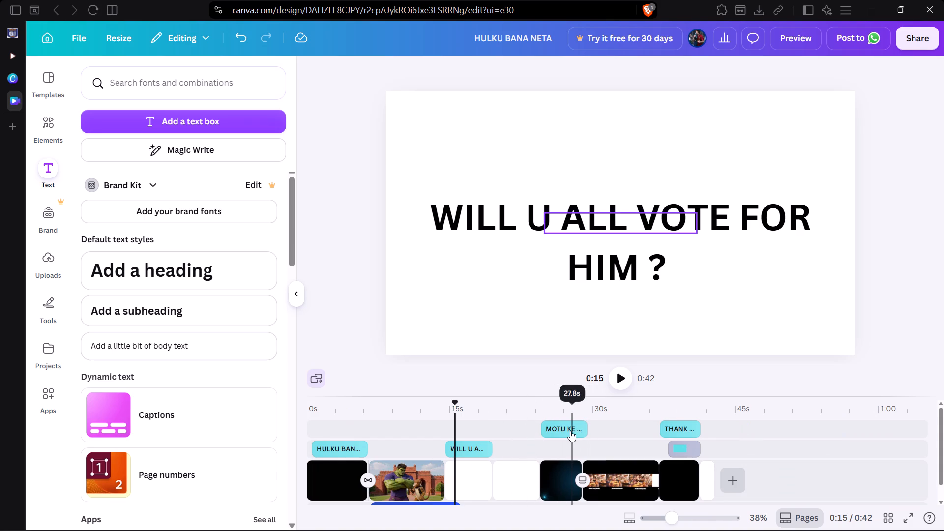
left_click(618, 374)
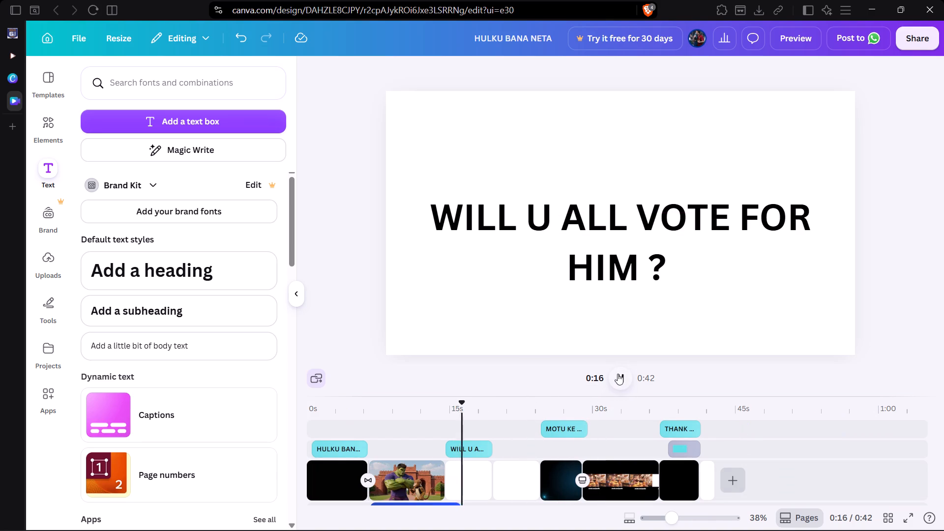
key("space")
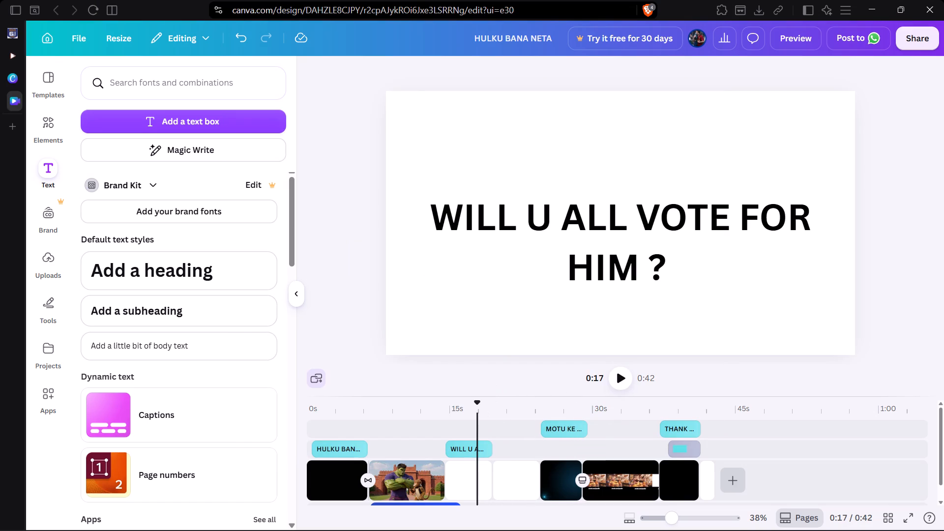
Return the playhead to the start of the timeline and play the video from the opening title.
left_click_drag(473, 415, 234, 423)
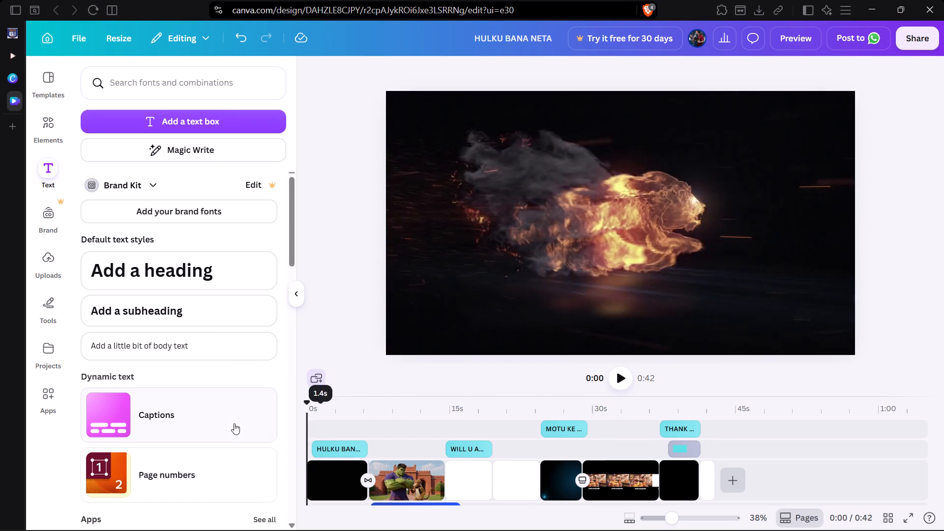
left_click(618, 367)
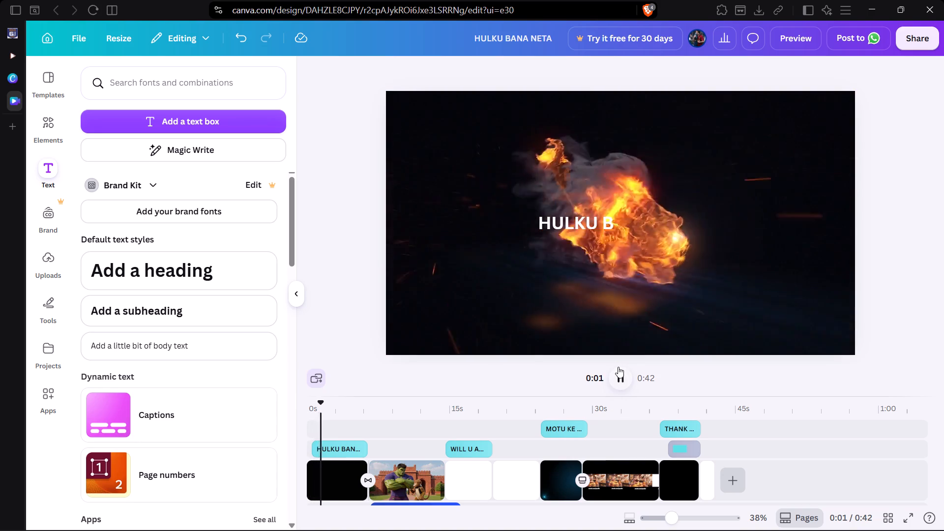
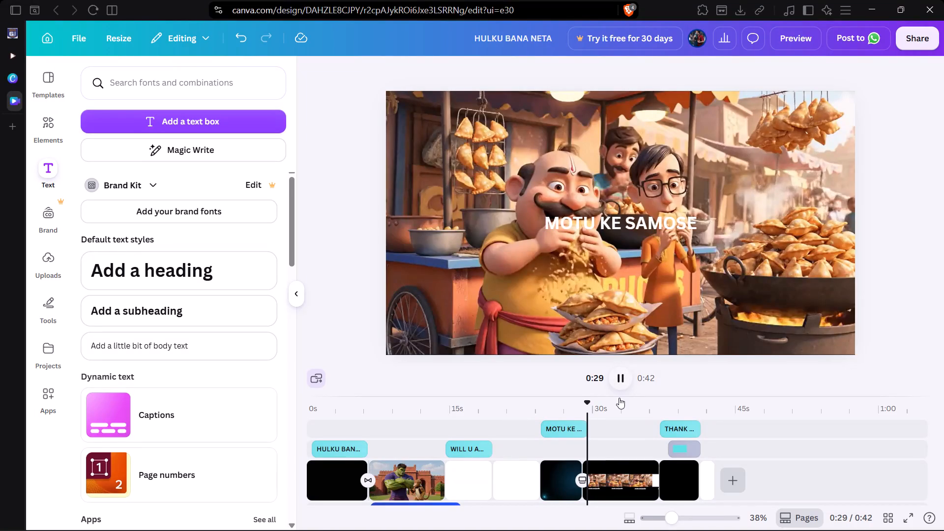
Pause the review partway through the samosa clip, and resume playing the video to its end.
left_click(624, 371)
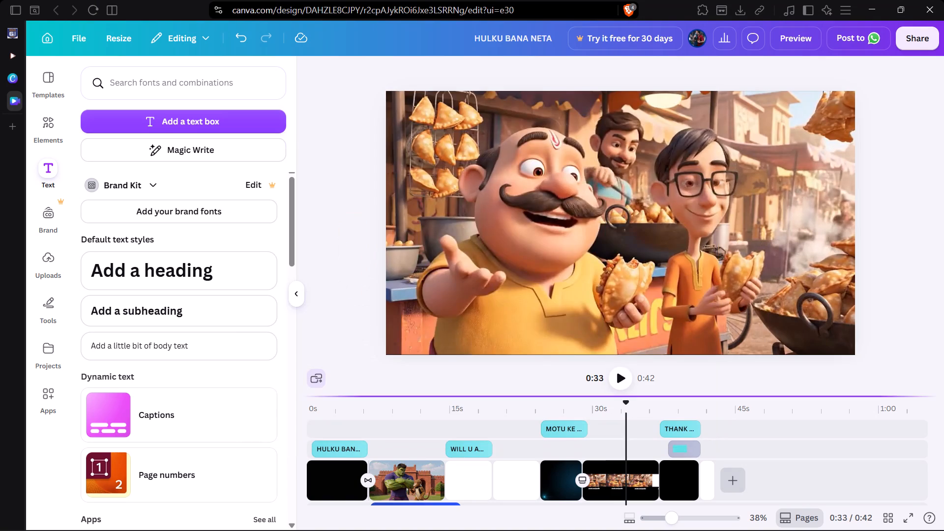
left_click(626, 383)
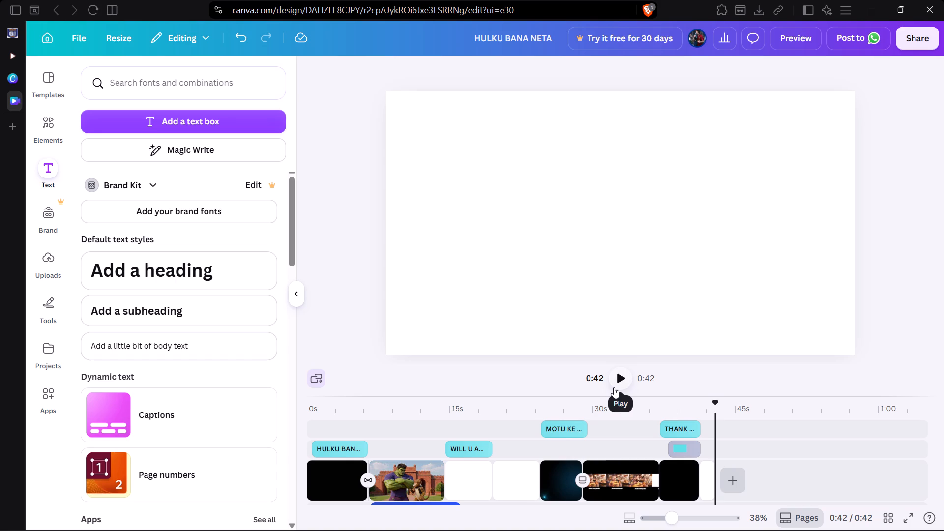
Trim the end of the blank page before the MOTU KE SAMOSE intro to shorten it to about 3.5 s.
left_click(518, 472)
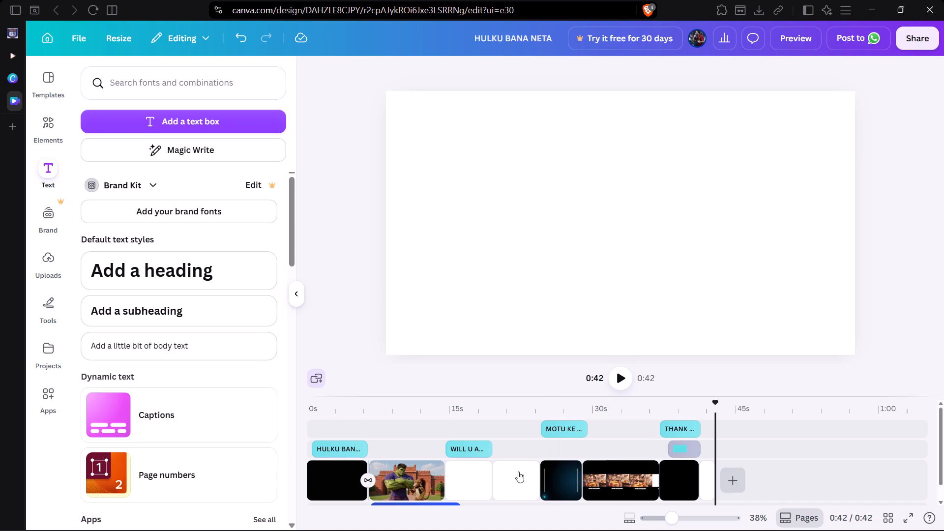
left_click_drag(537, 478, 527, 479)
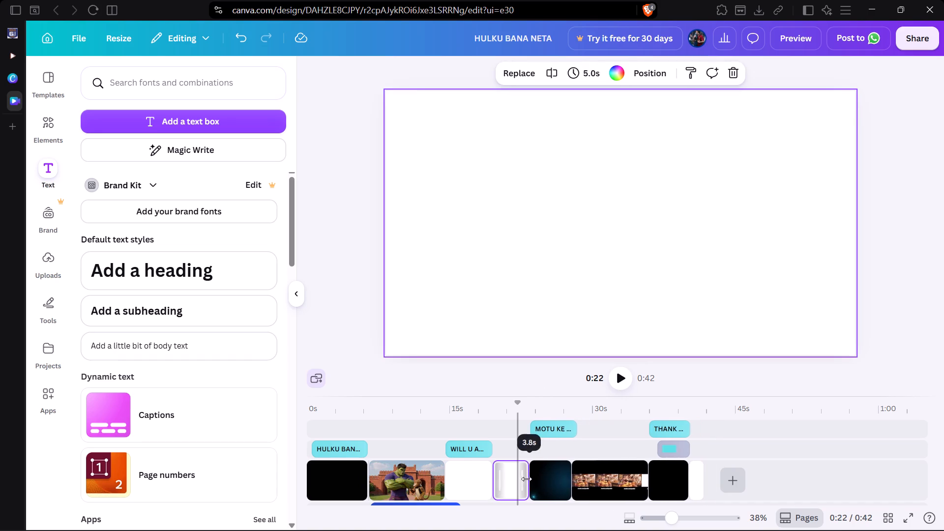
left_click_drag(527, 479, 523, 479)
left_click(540, 481)
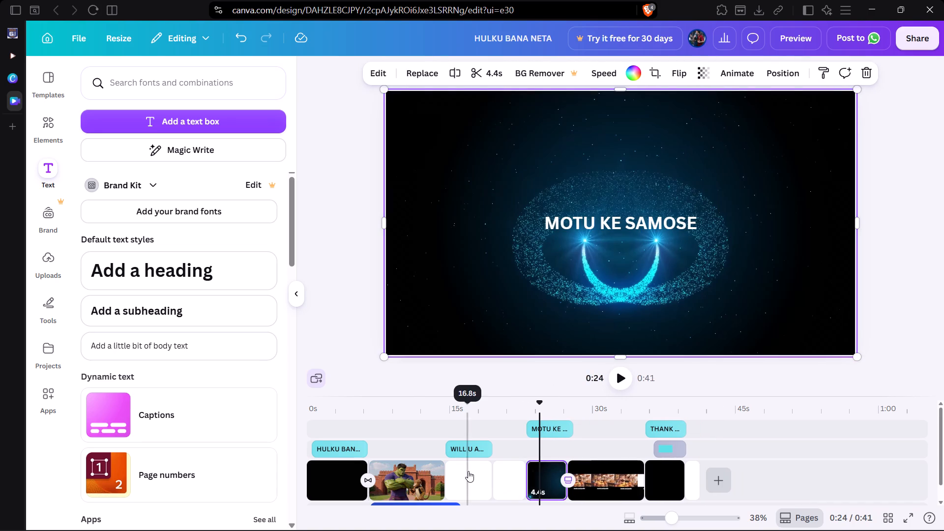
Trim the end of the Hulk and monkey clip to shorten it to 7.7 s.
left_click(425, 474)
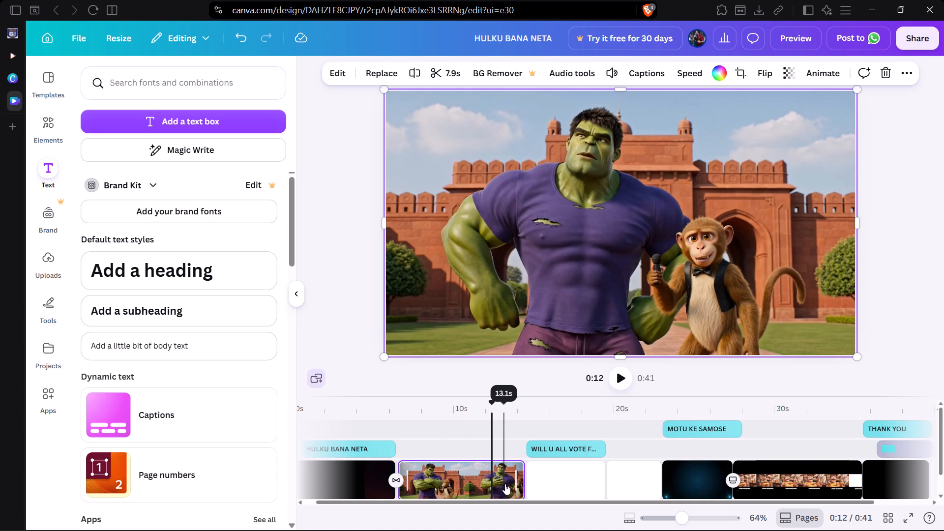
left_click(523, 483)
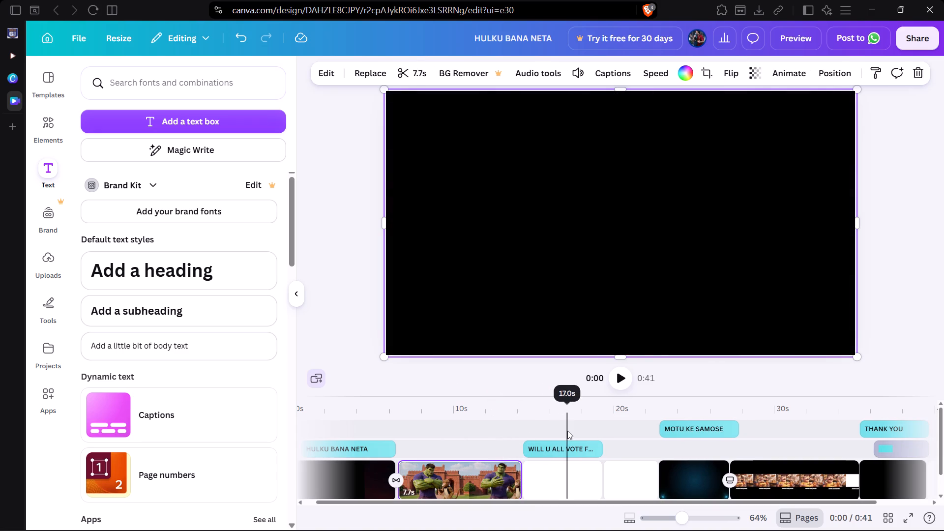
scroll(542, 444, "right", 3)
scroll(542, 444, "left", 7)
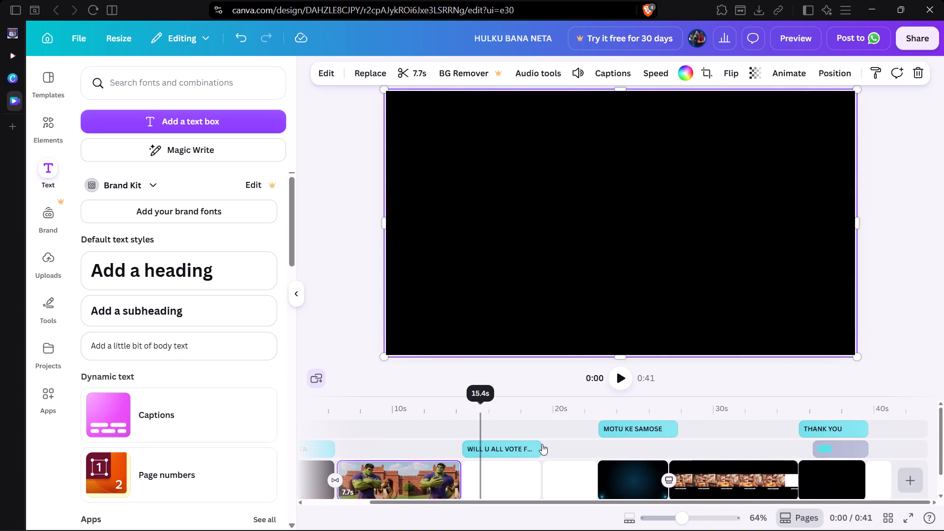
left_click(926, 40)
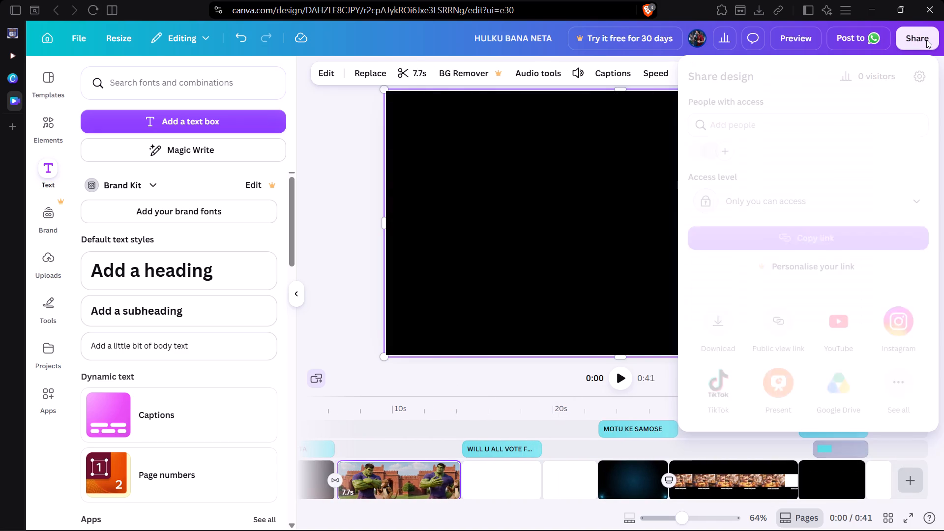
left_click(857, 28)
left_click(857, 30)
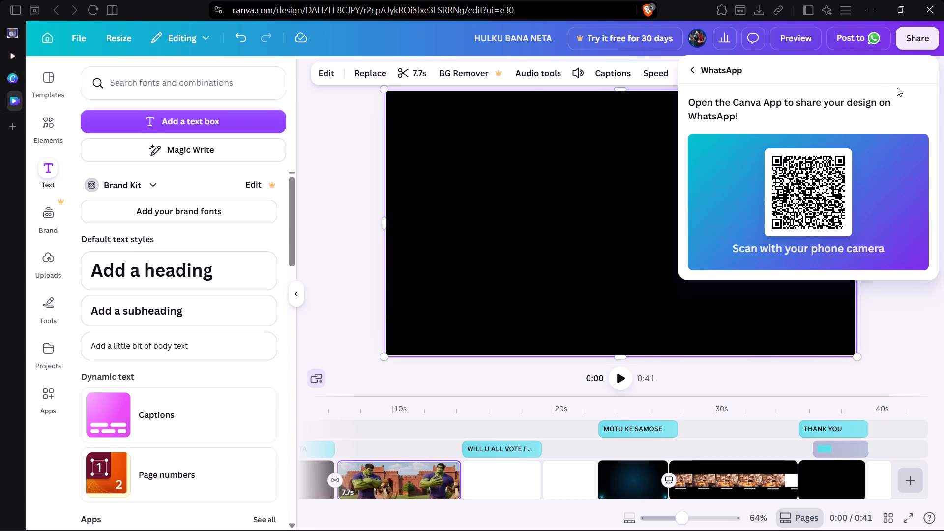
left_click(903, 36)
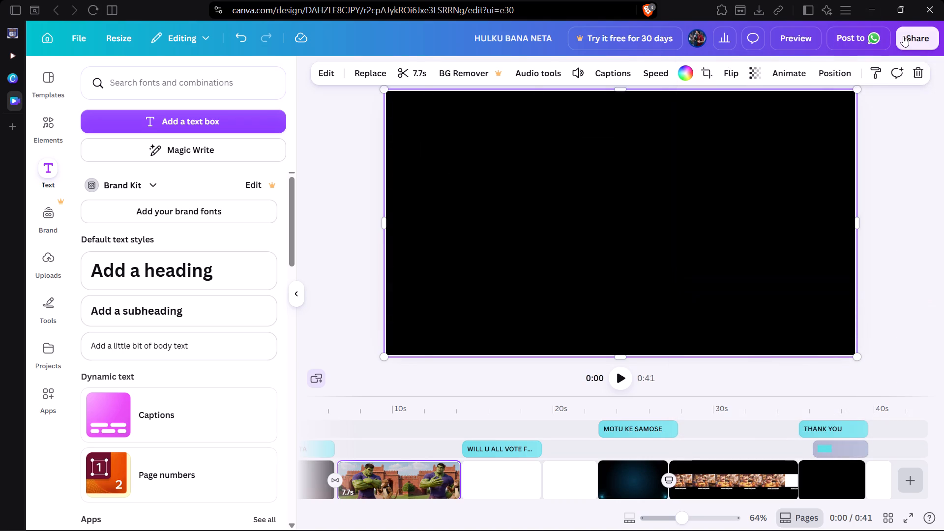
Copy the design's share link with access kept to only you, and dismiss the offer to allow view access.
left_click(903, 36)
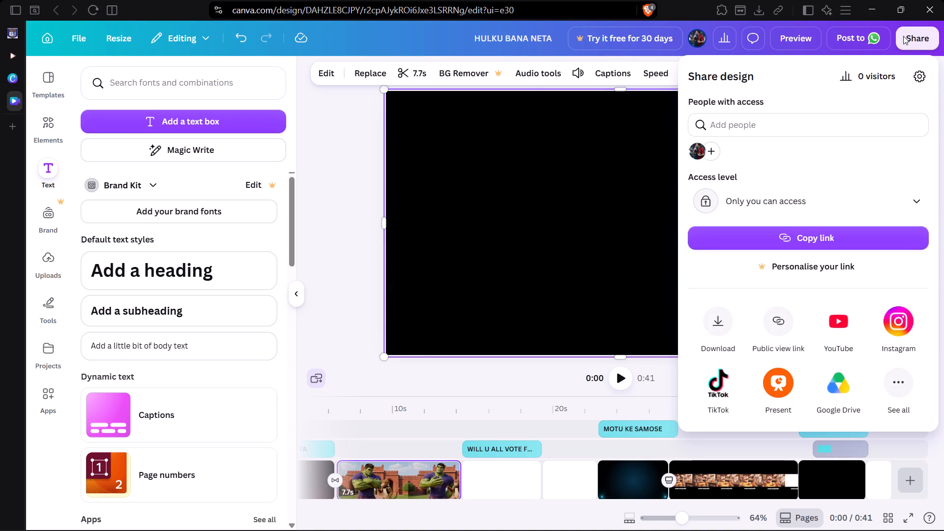
left_click(774, 236)
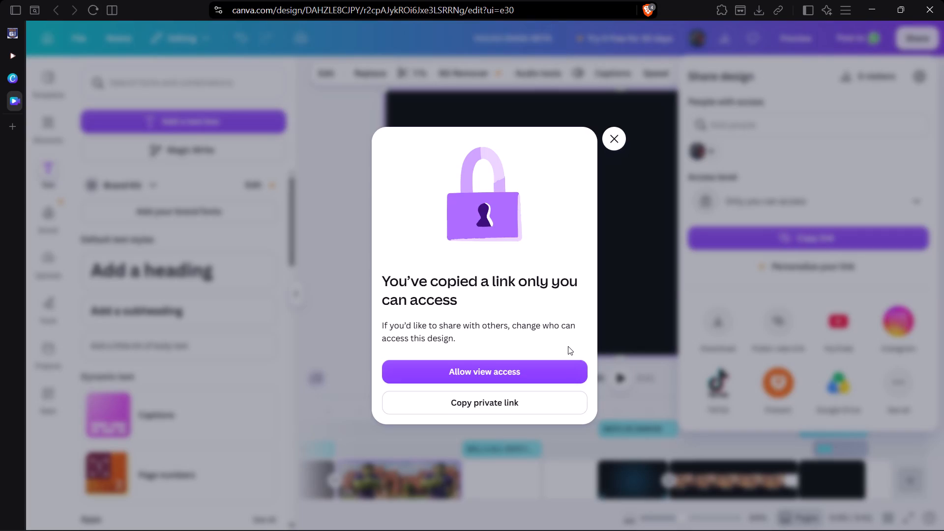
left_click(607, 145)
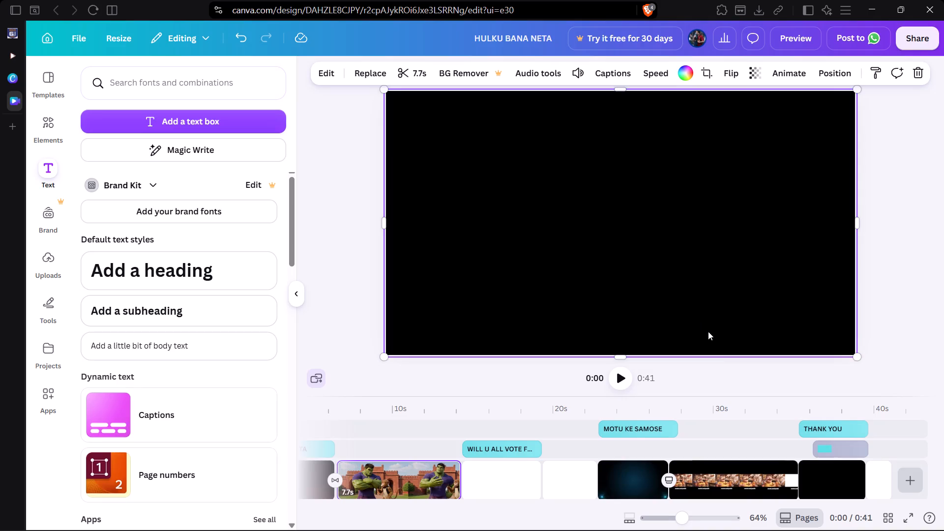
Choose YouTube as the sharing destination for the design and open its publishing app.
left_click(904, 48)
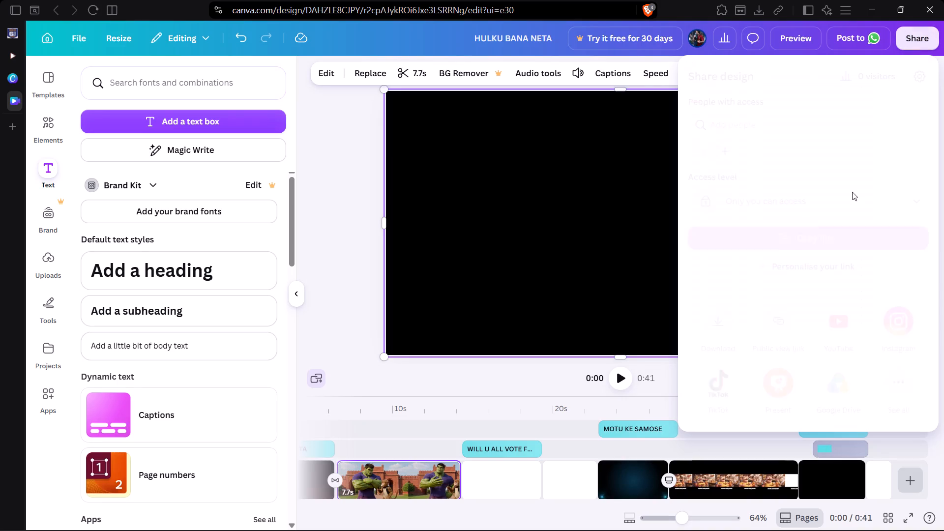
left_click(824, 332)
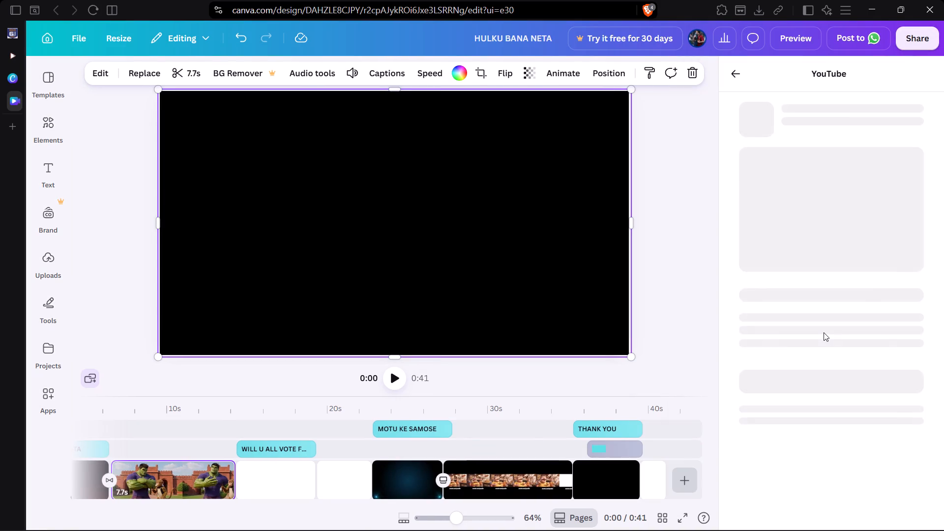
scroll(813, 410, "down", 6)
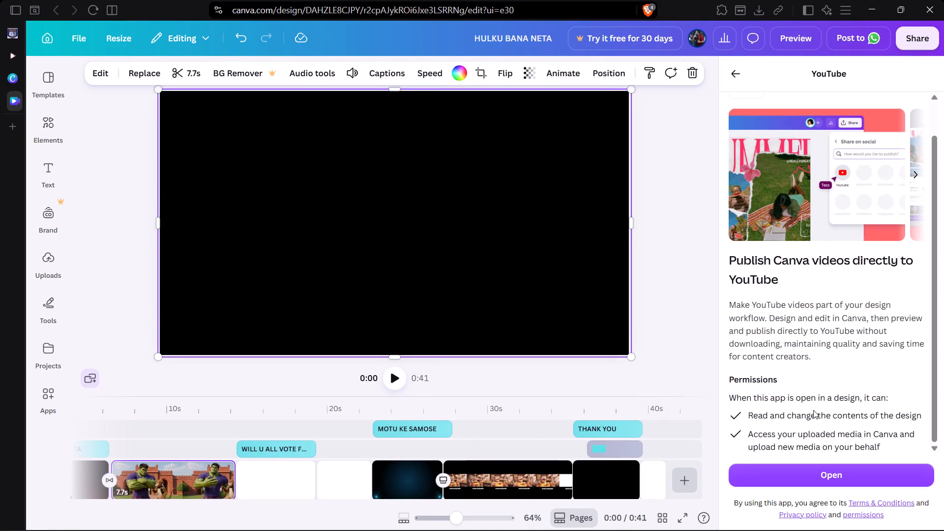
left_click(818, 472)
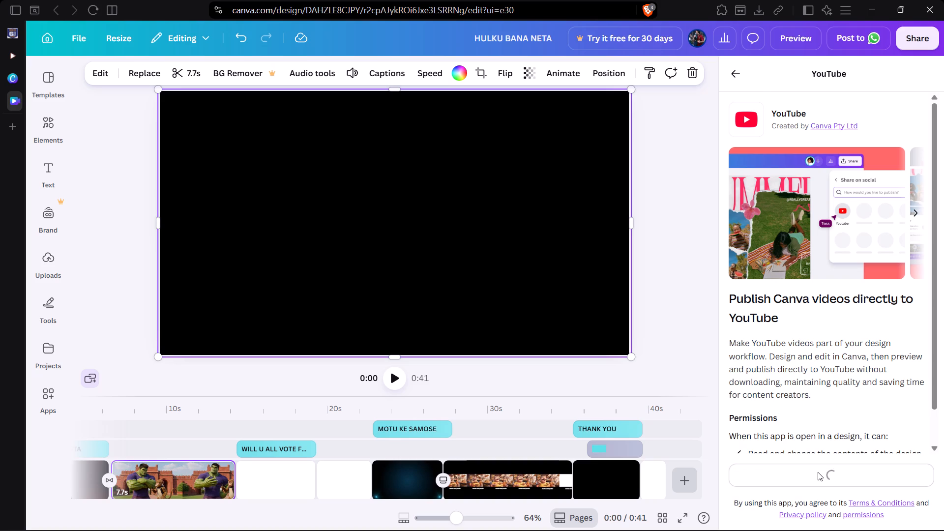
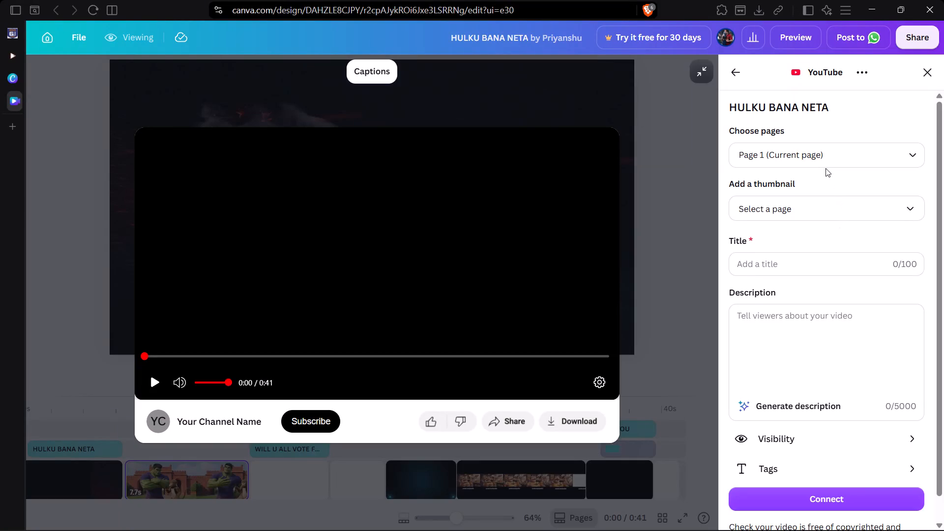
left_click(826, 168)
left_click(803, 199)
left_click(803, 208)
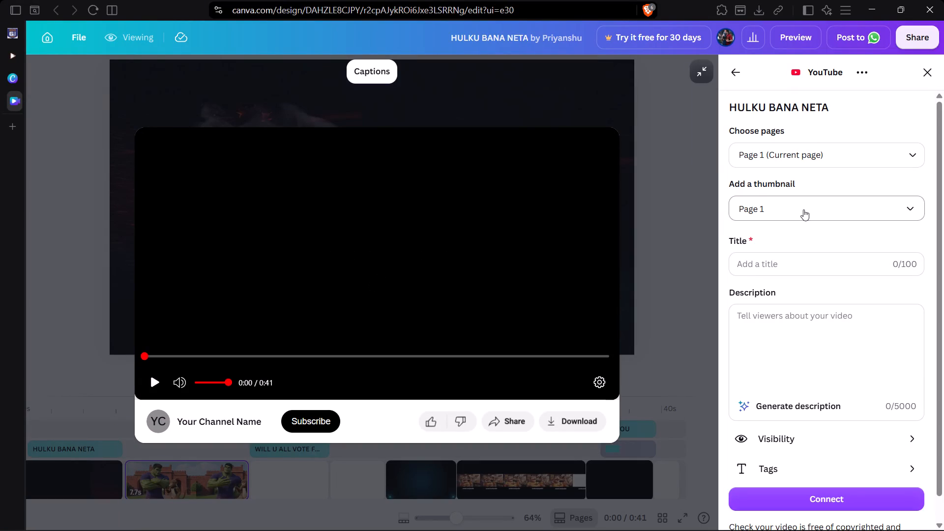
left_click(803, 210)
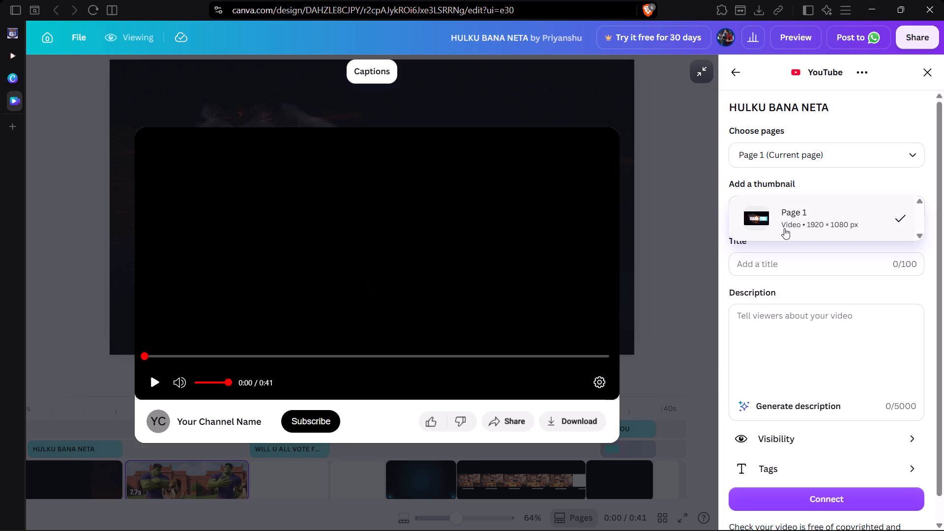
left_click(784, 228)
Enter "HULKU x MOTU-PATLU" as the YouTube video's title.
left_click(782, 266)
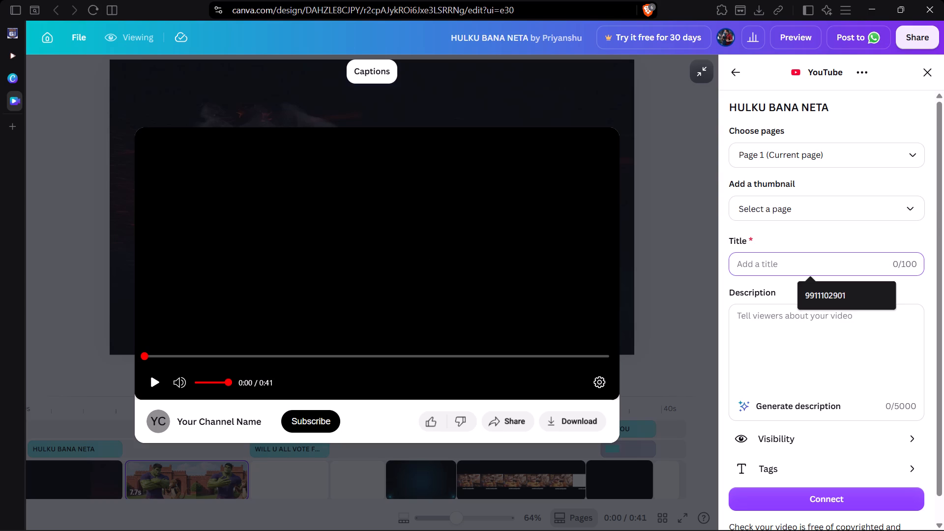
type("TER")
key("space")
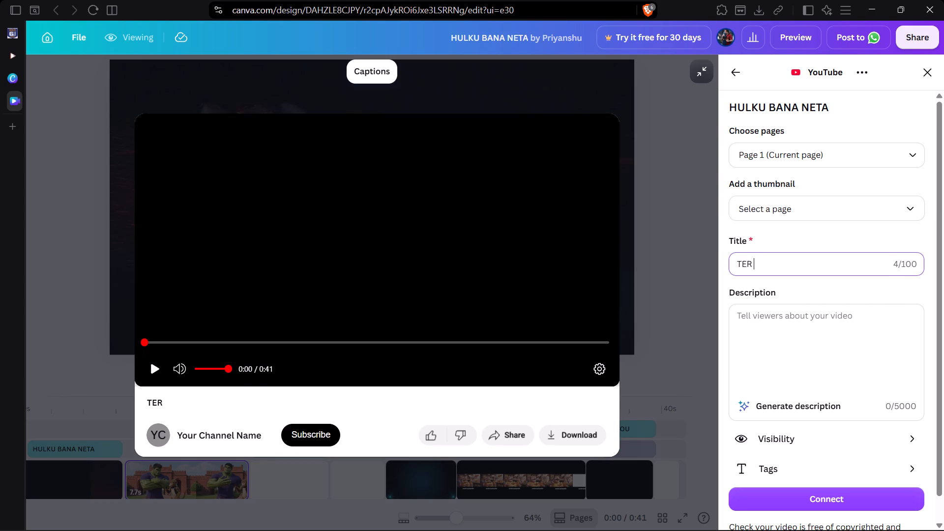
key("BackSpace")
key("BackSpace")
key("BackSpace")
key("BackSpace")
key("BackSpace")
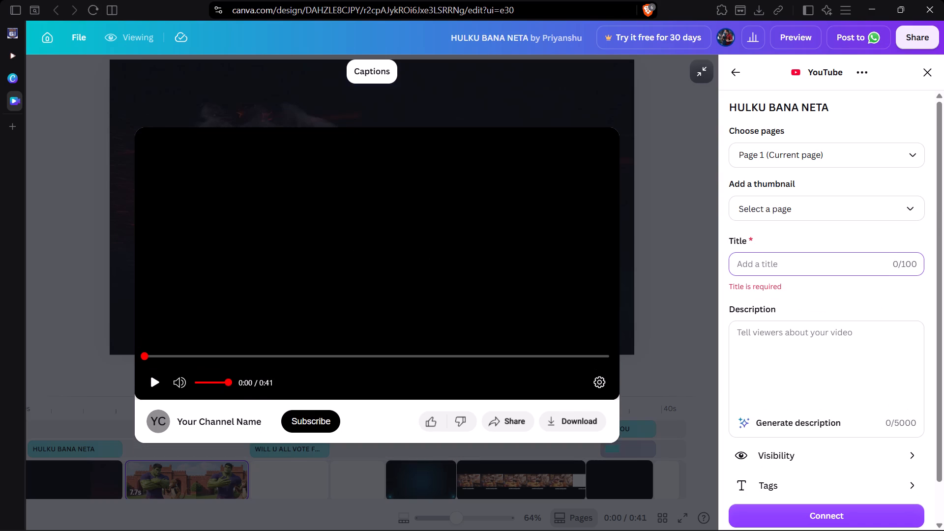
key("shift+h")
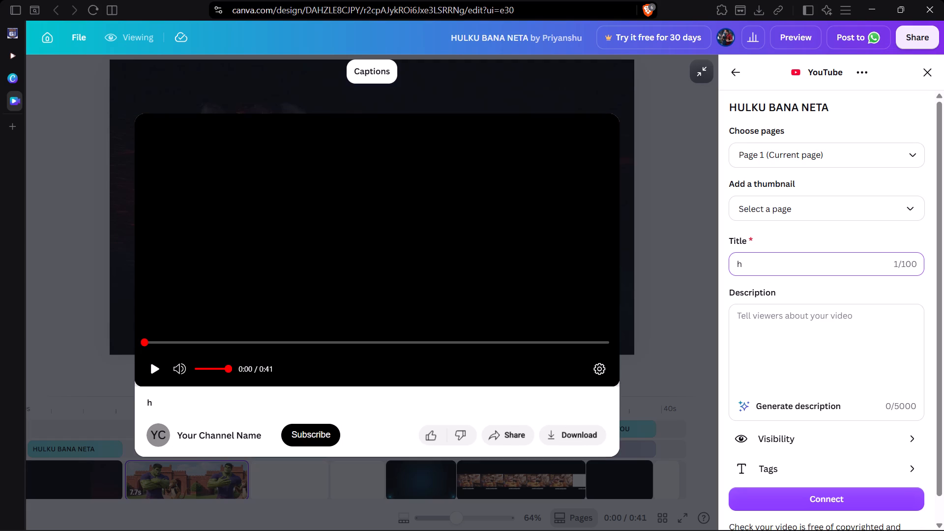
key("BackSpace")
type("HULKU")
key("space")
key("BackSpace")
type("X")
key("space")
key("BackSpace")
key("BackSpace")
key("space")
type("x")
key("space")
type("MOTY")
key("BackSpace")
type("U-")
type("PATL")
key("u")
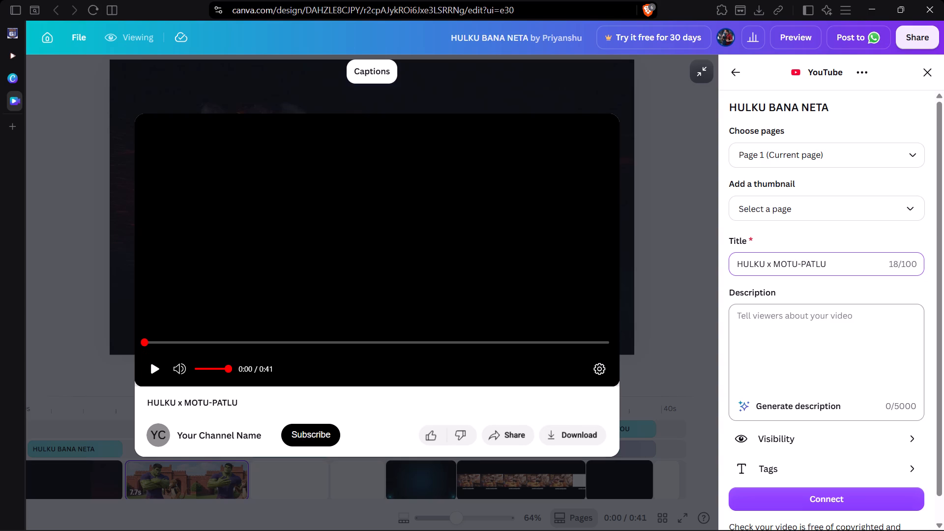
left_click(796, 311)
Connect the design's publishing app to a YouTube account.
left_click(780, 503)
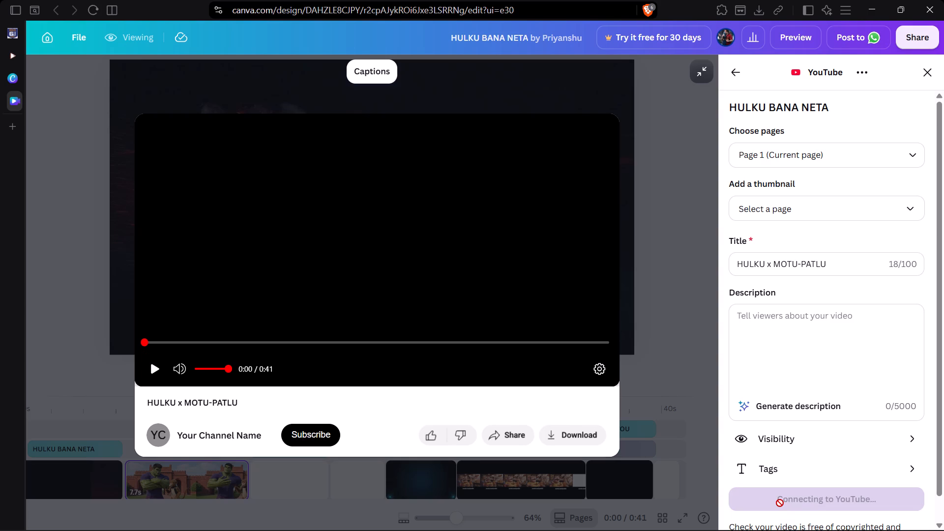
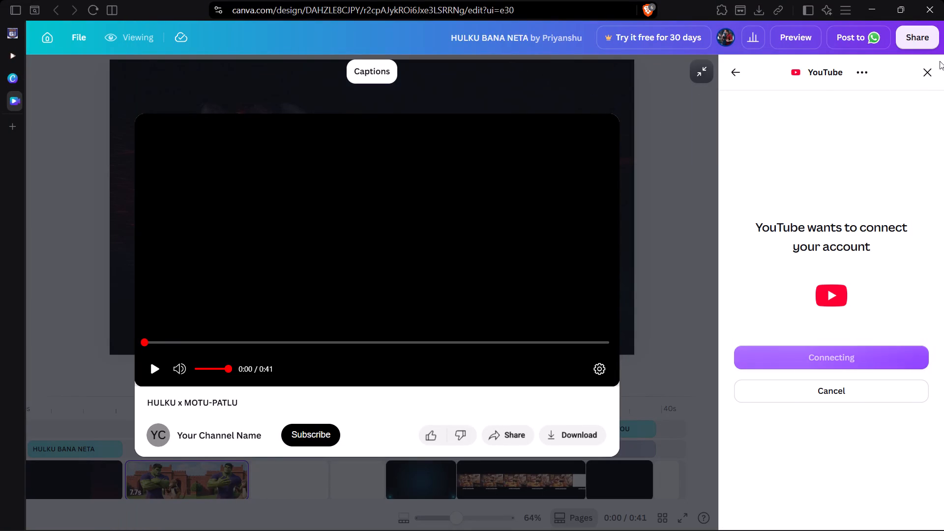
Close the YouTube publishing panel without connecting an account and return to editing the video.
left_click(926, 71)
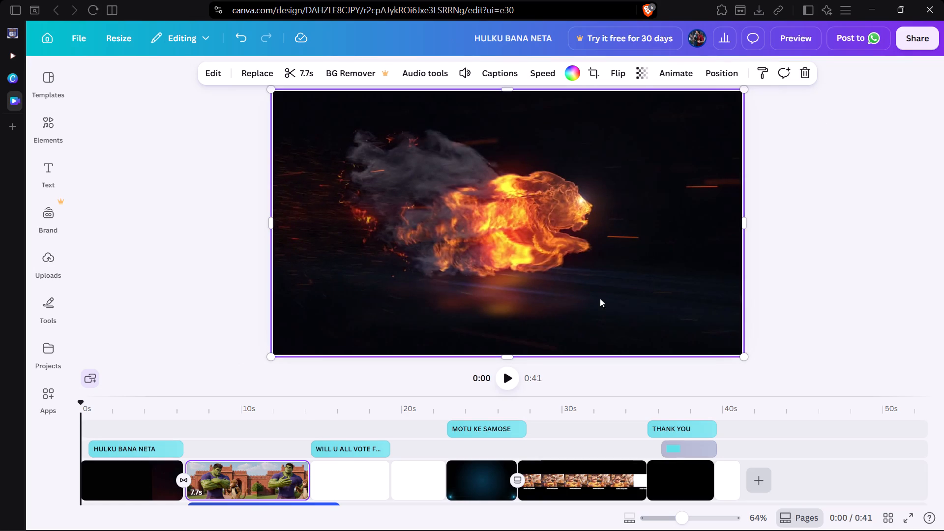
Browse the Audio category in the elements library and preview the Deep Melodic Ambience track.
scroll(371, 484, "right", 5)
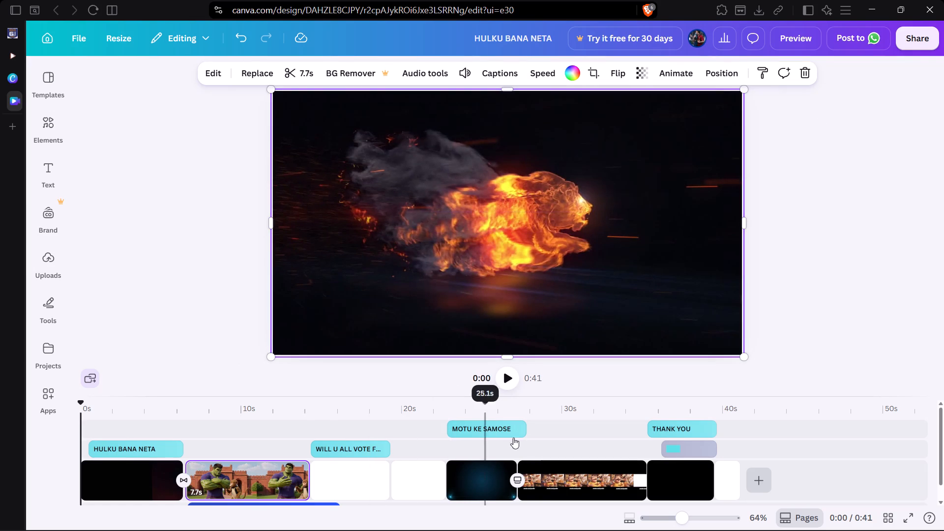
left_click(482, 445)
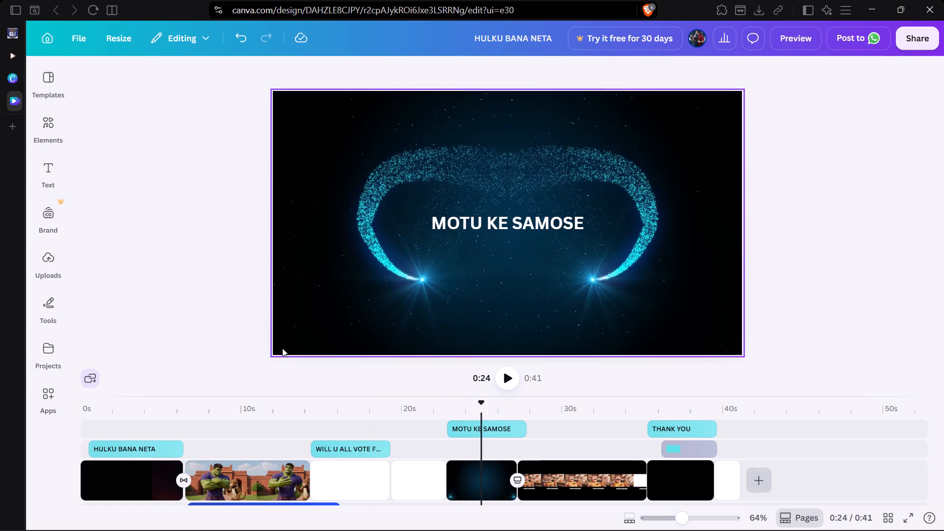
left_click(52, 64)
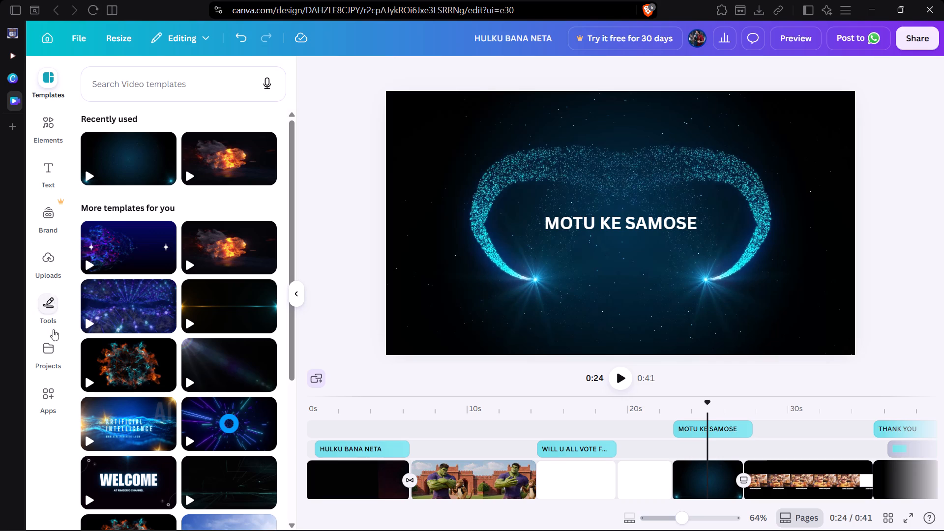
left_click(47, 126)
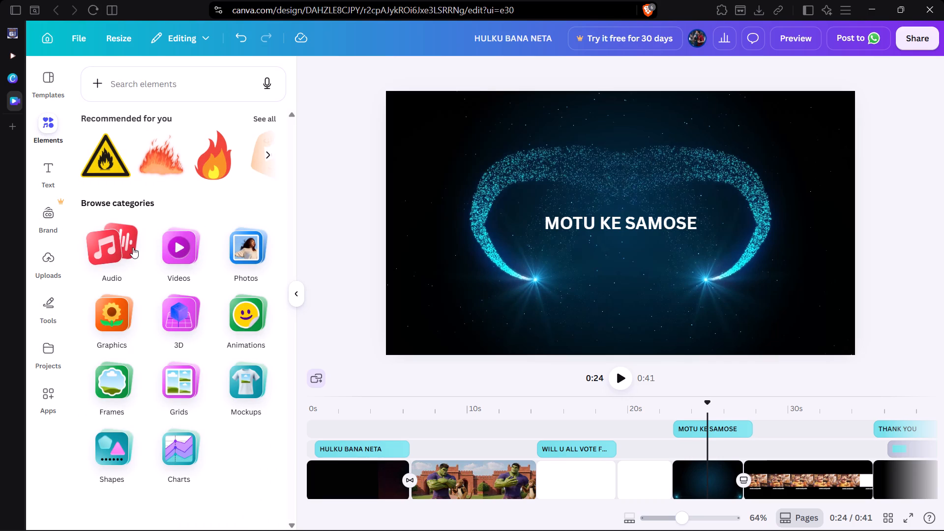
left_click(133, 247)
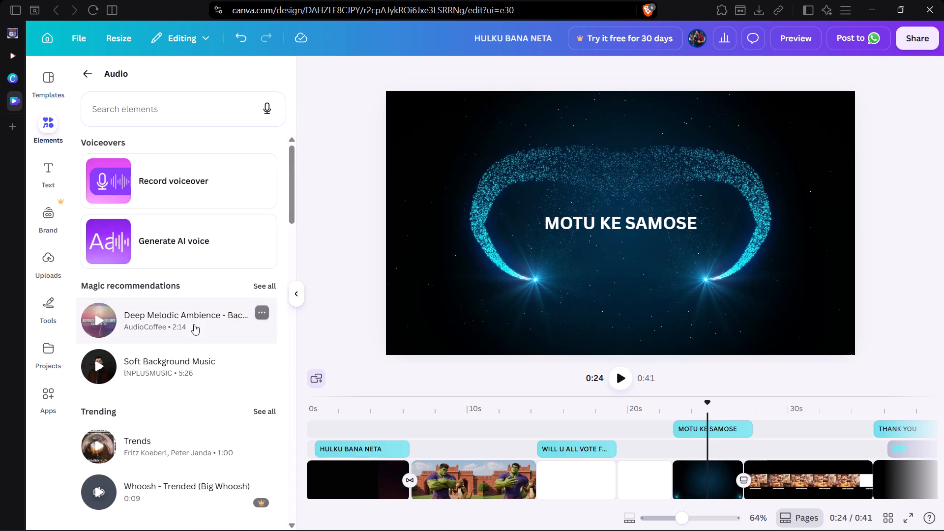
scroll(194, 324, "down", 1)
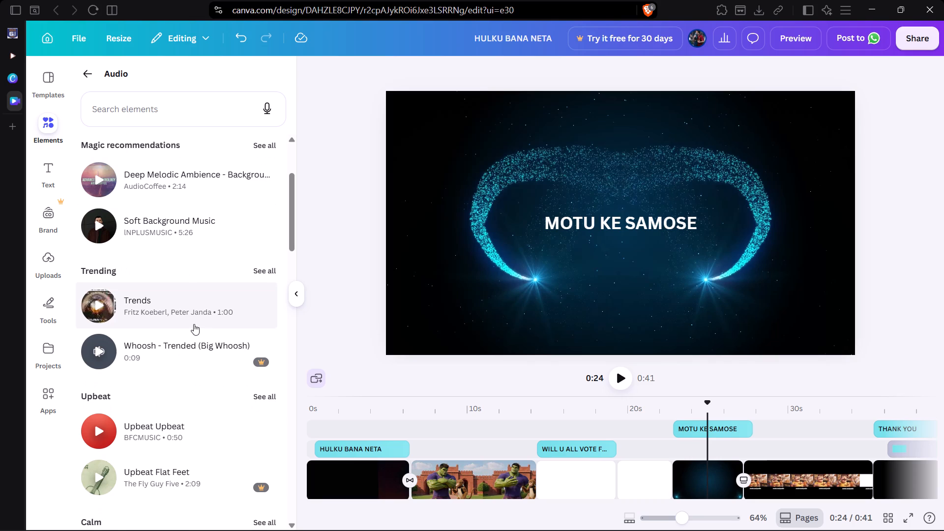
left_click(100, 190)
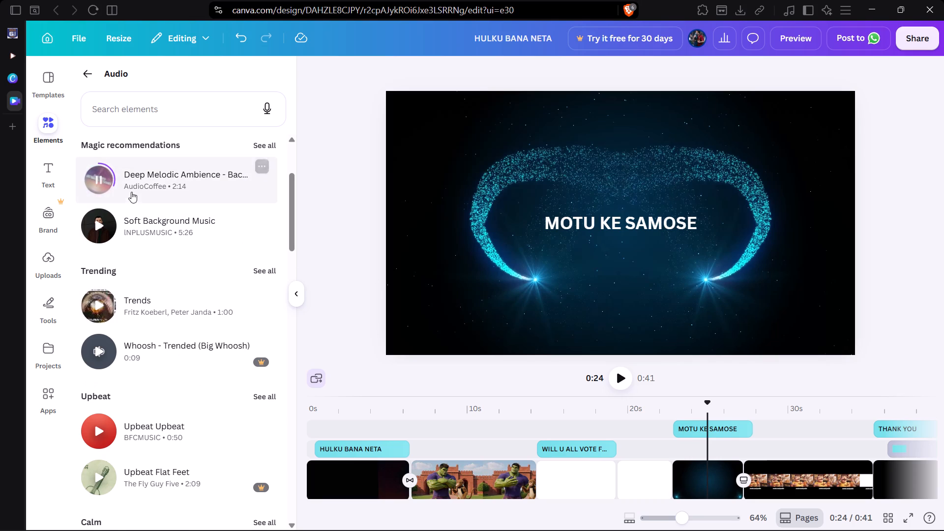
left_click(101, 181)
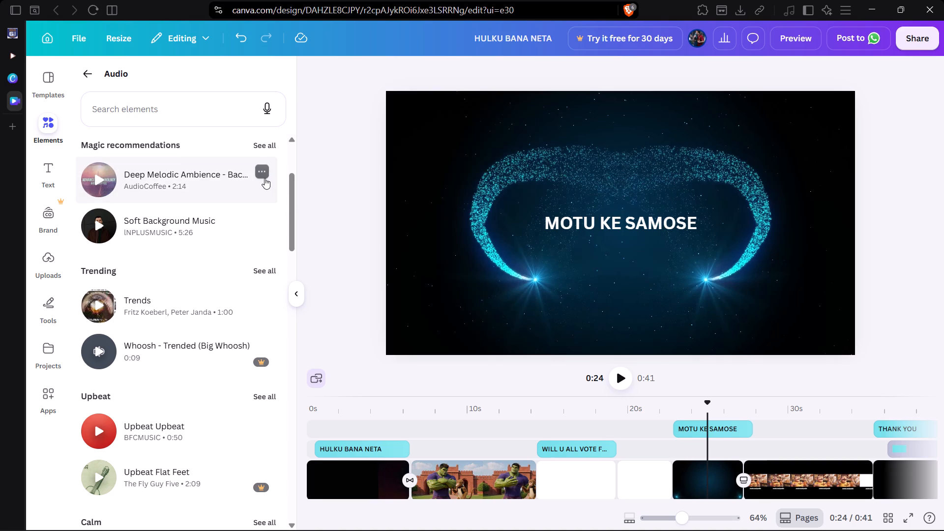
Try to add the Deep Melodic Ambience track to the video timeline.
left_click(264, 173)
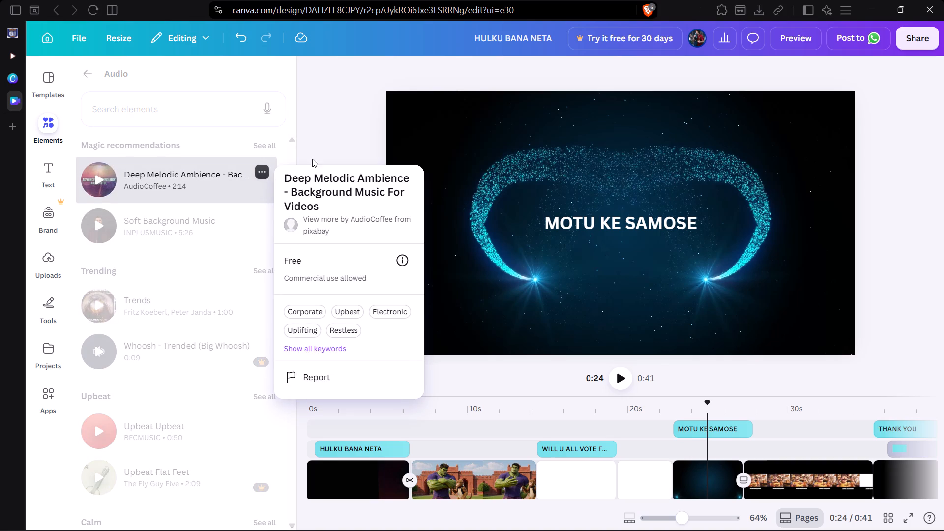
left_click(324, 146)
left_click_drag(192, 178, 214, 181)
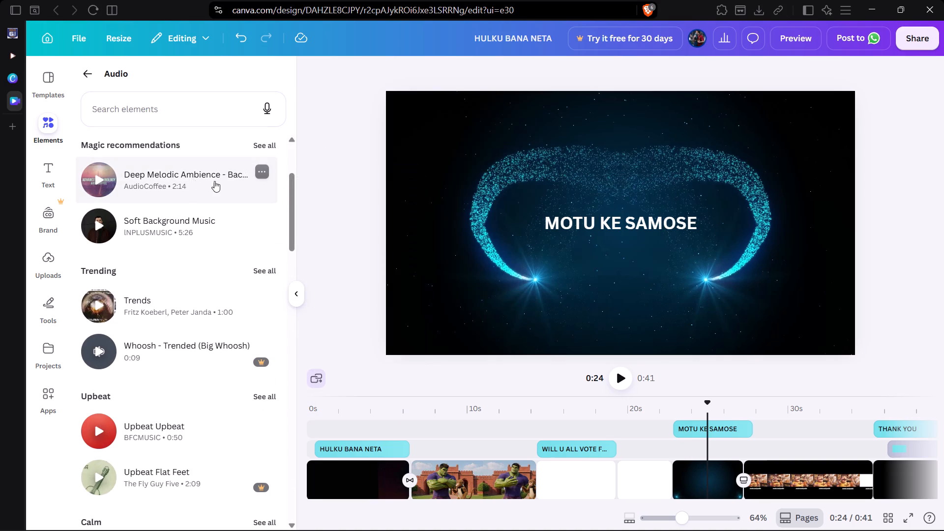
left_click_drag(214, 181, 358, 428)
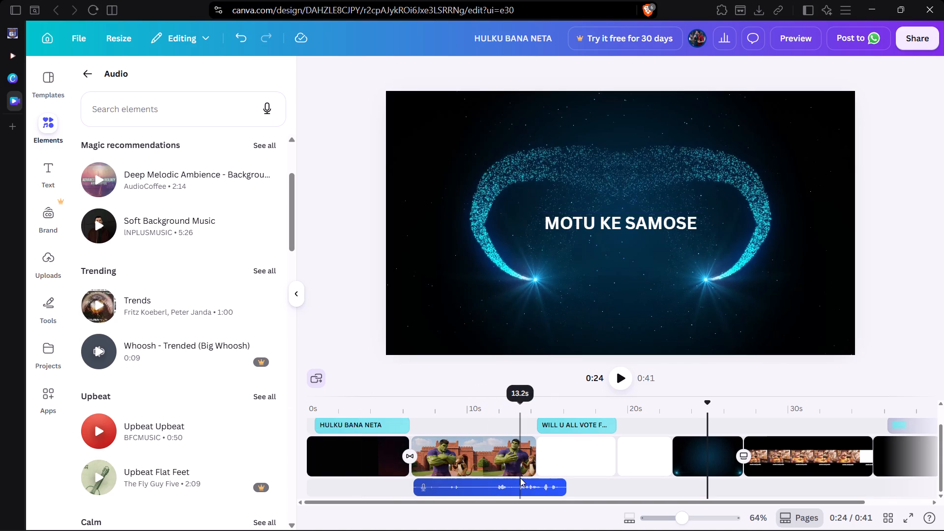
Delete the voice recording from the timeline's audio track beneath the Hulk clip.
scroll(587, 469, "left", 3)
scroll(587, 469, "right", 2)
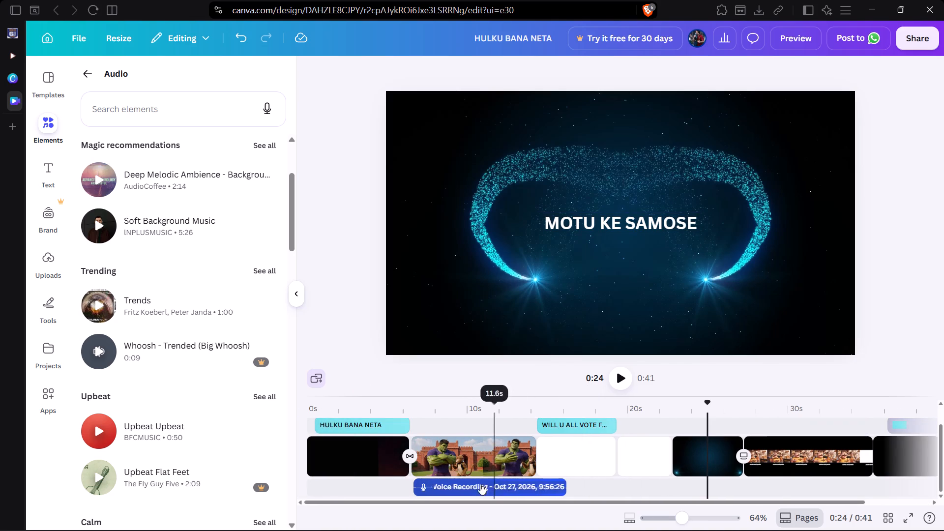
scroll(396, 472, "down", 1)
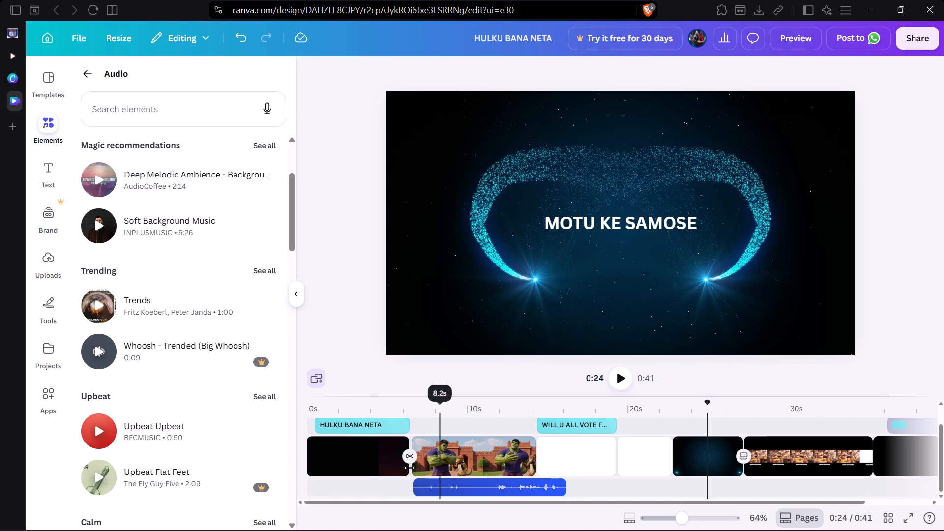
scroll(384, 473, "down", 1)
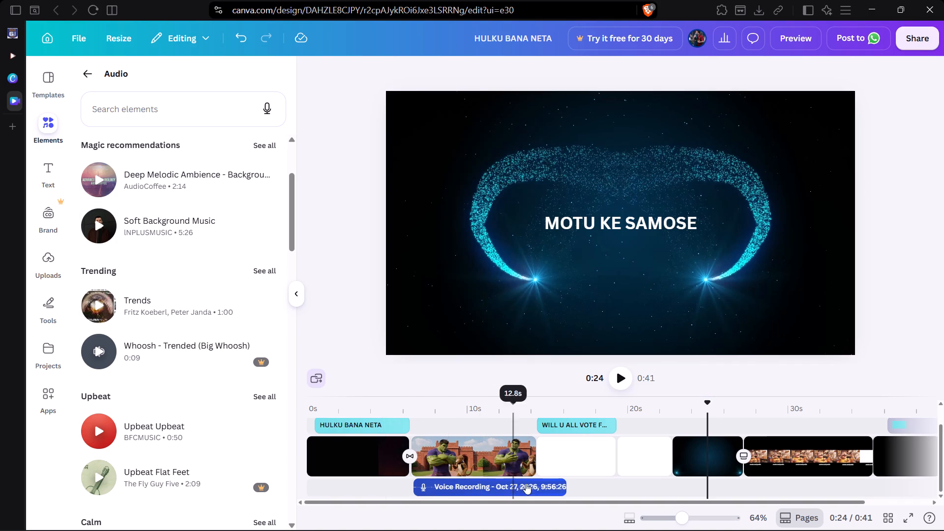
left_click(534, 482)
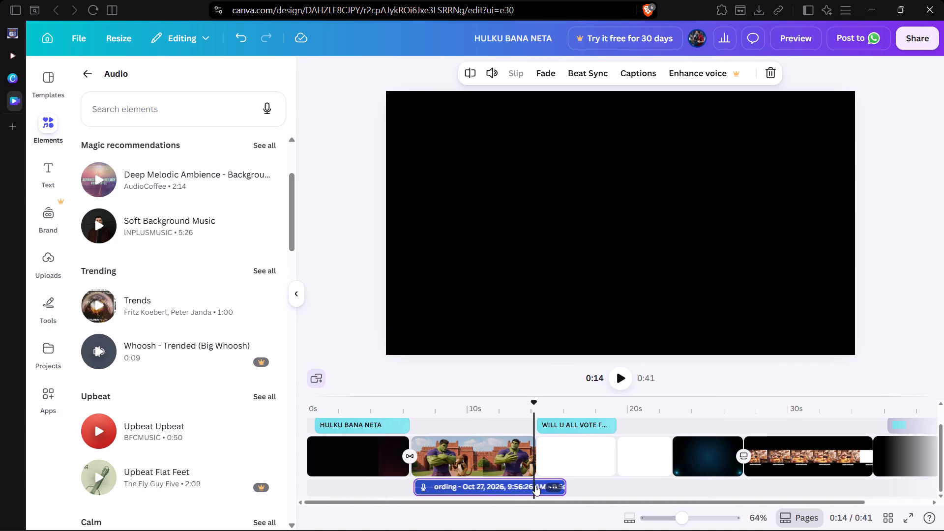
key("Delete")
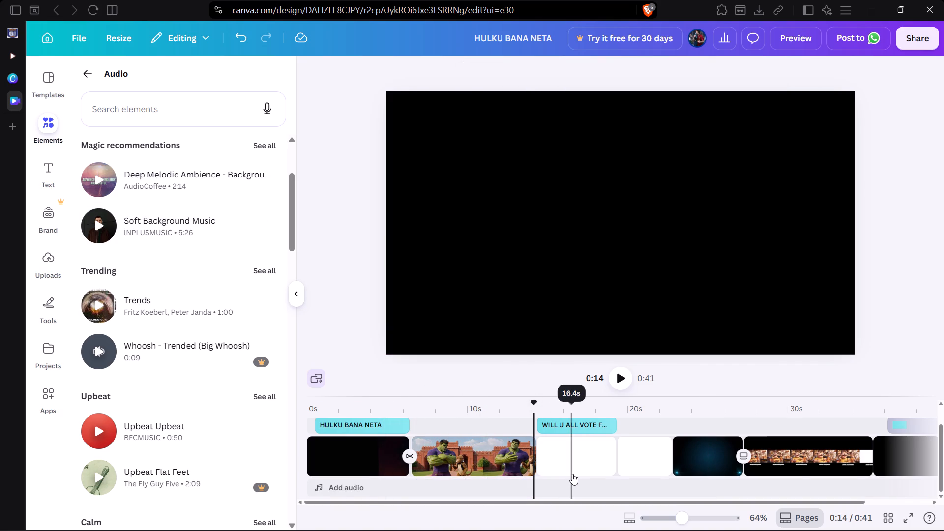
Add the music track Trends to the audio row and place it at the very start of the timeline.
scroll(572, 474, "left", 2)
scroll(444, 466, "right", 3)
left_click(334, 483)
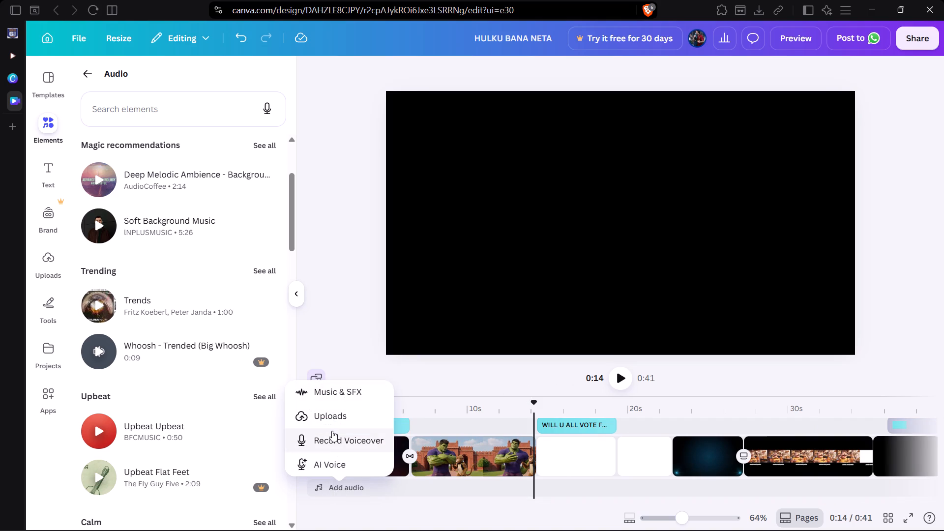
left_click(325, 396)
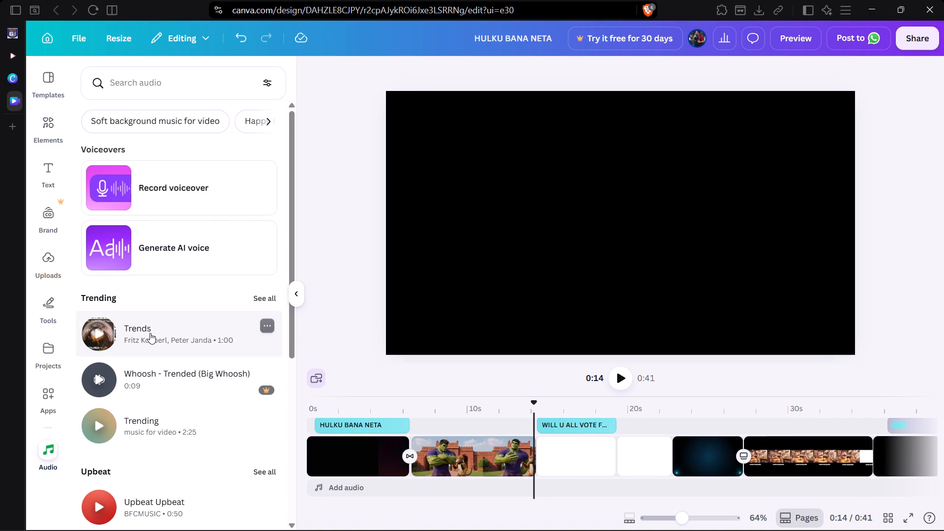
left_click(150, 333)
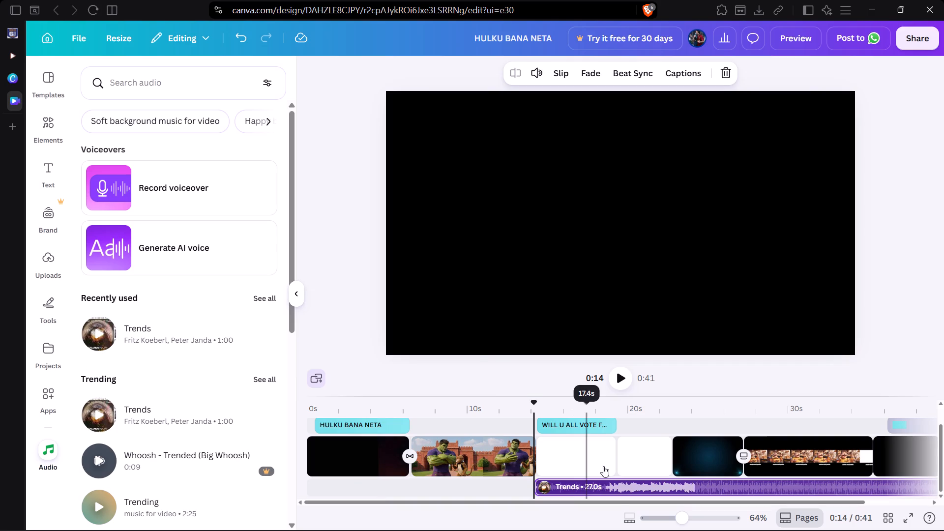
left_click_drag(592, 483, 384, 490)
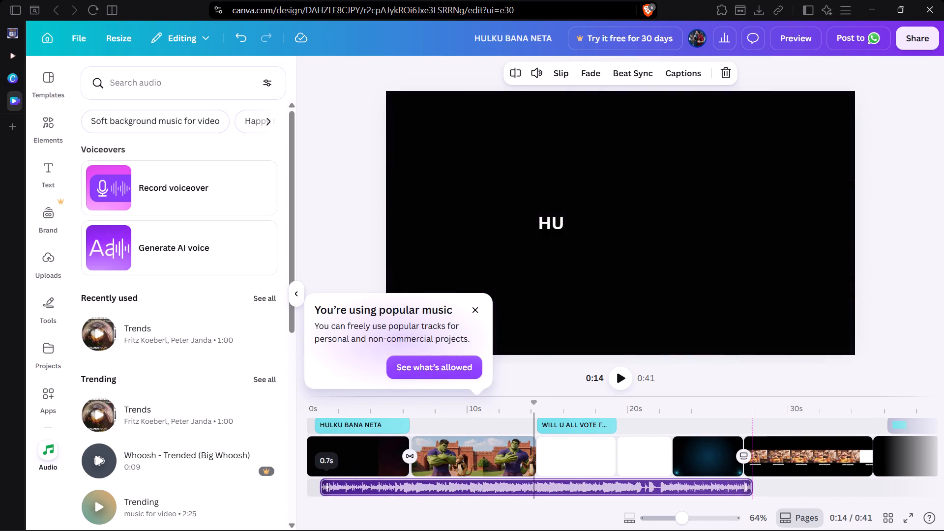
left_click_drag(384, 490, 359, 492)
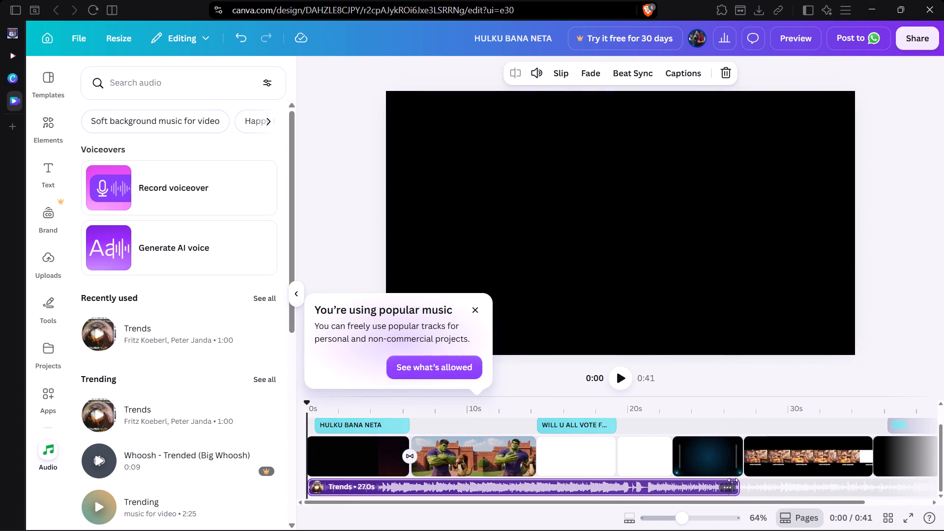
Shorten the Trends audio to 6.4 s so it ends where the opening clip ends.
left_click_drag(736, 483, 458, 488)
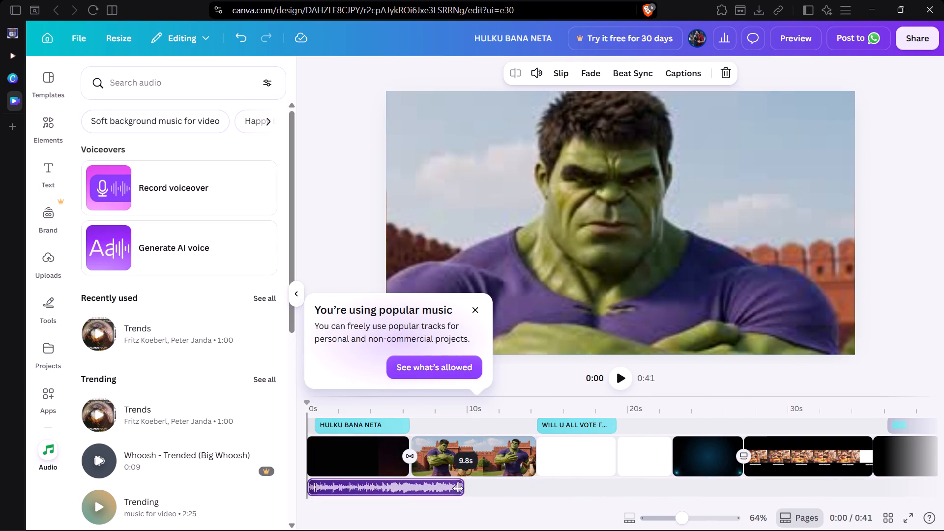
left_click_drag(458, 488, 400, 488)
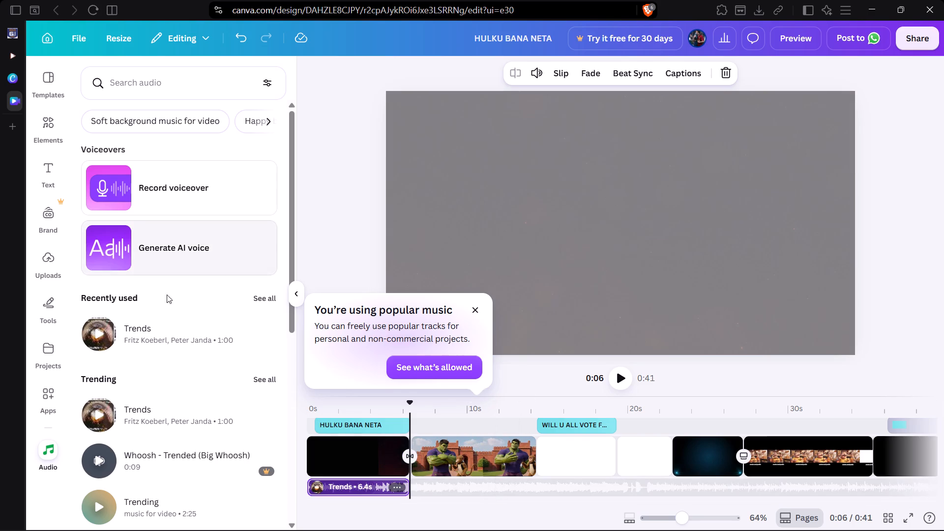
Add the Upbeat Upbeat music track to the timeline directly after the Trends audio.
scroll(168, 362, "down", 3)
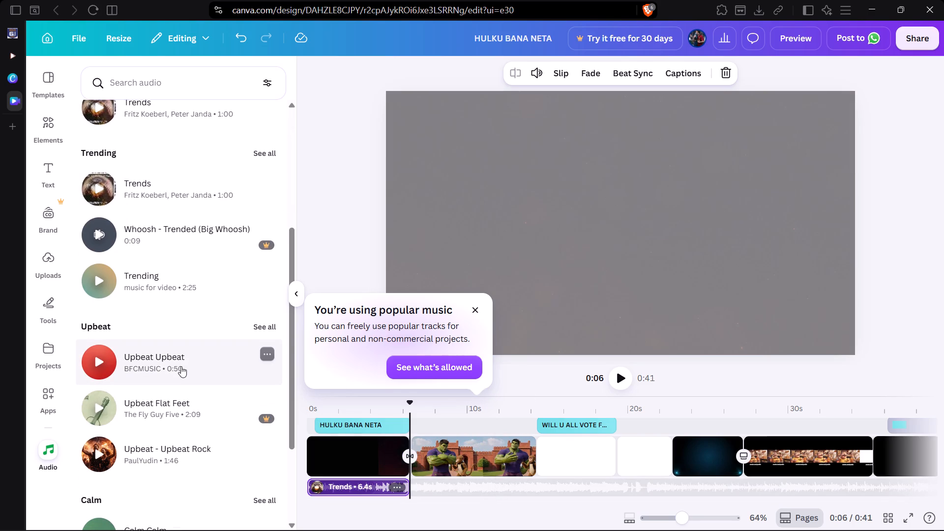
left_click(181, 366)
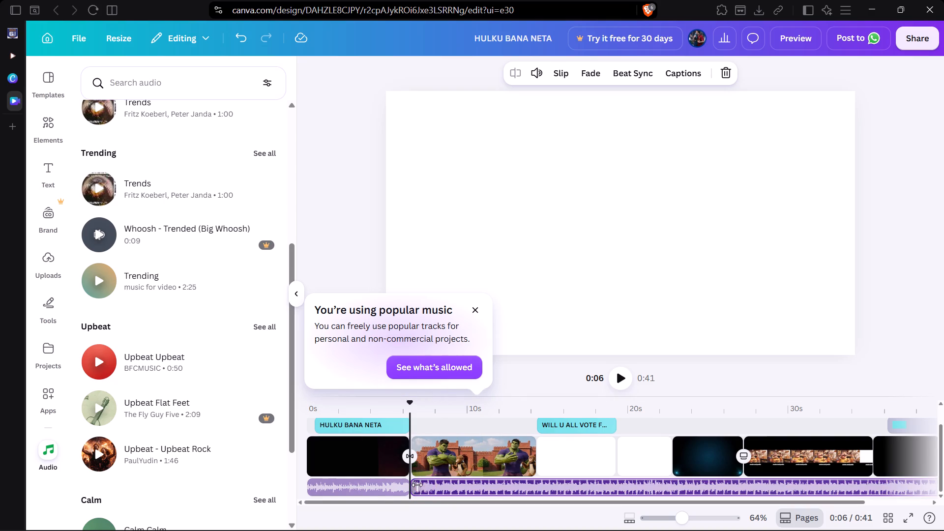
Trim both ends of Upbeat Upbeat to 8.7 s, spanning from the end of the Hulk clip to the start of the MOTU KE SAMOSE clip.
left_click(437, 486)
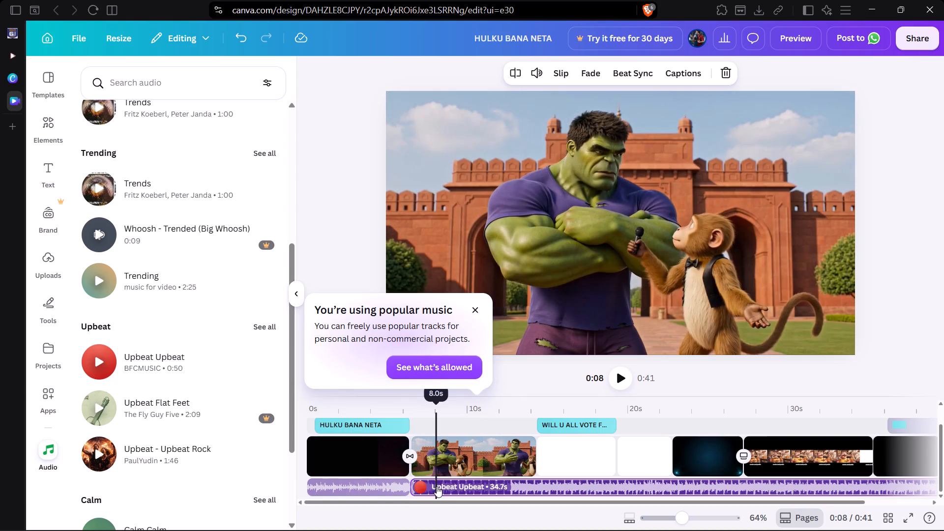
left_click(521, 487)
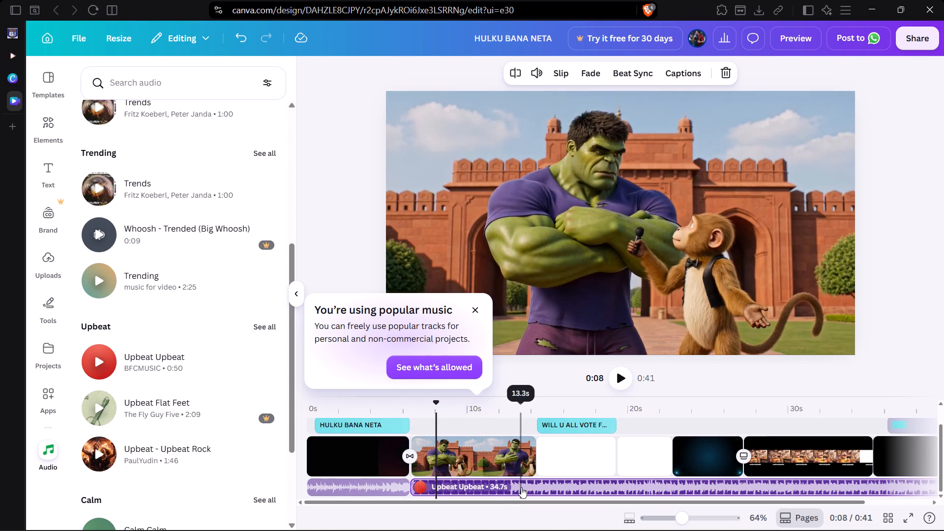
left_click_drag(415, 482, 509, 479)
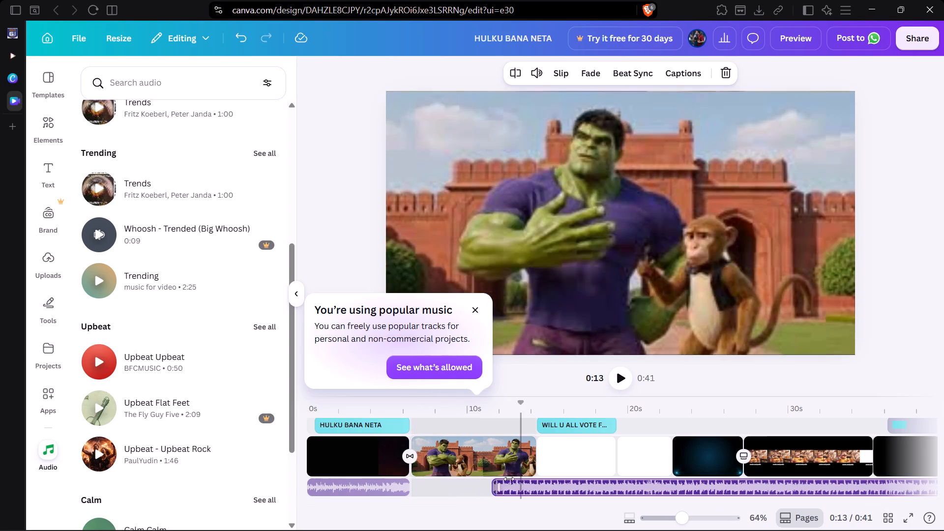
left_click_drag(509, 479, 537, 476)
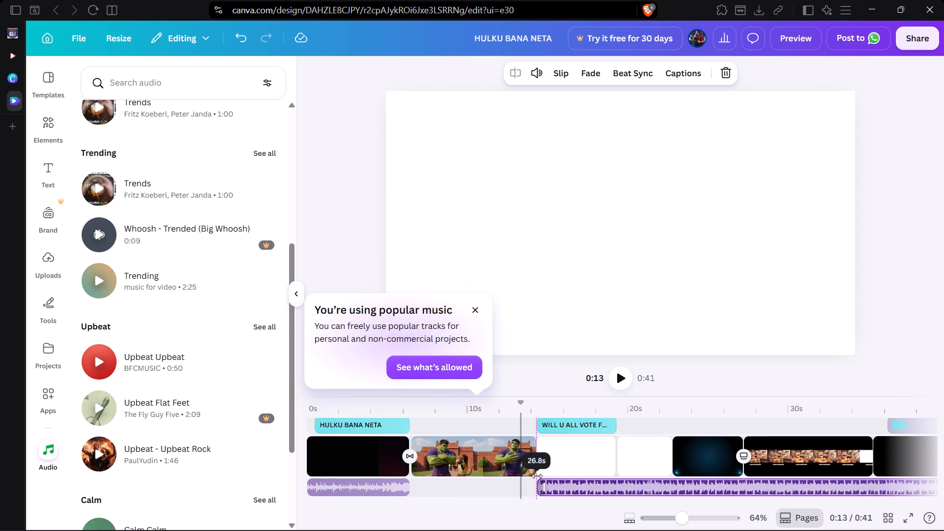
left_click_drag(537, 476, 539, 476)
scroll(539, 476, "left", 2)
scroll(572, 465, "down", 2)
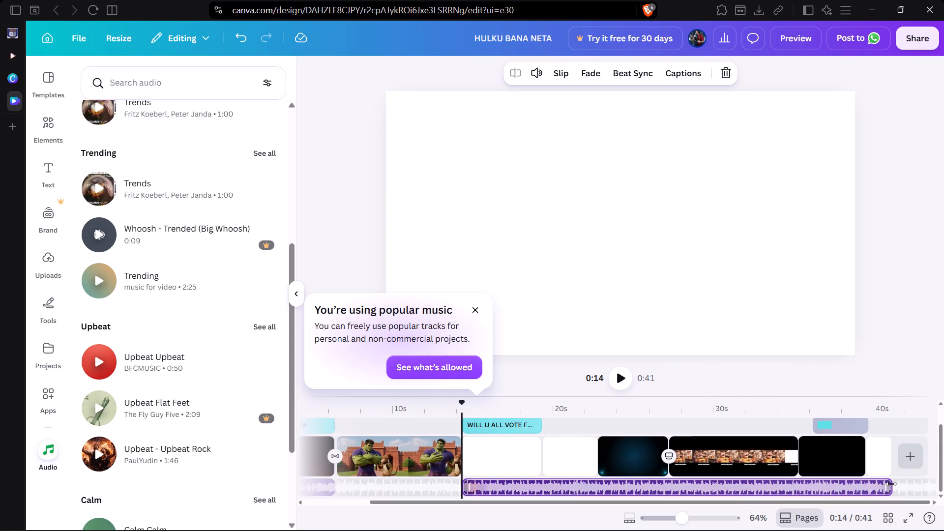
left_click_drag(891, 484, 563, 509)
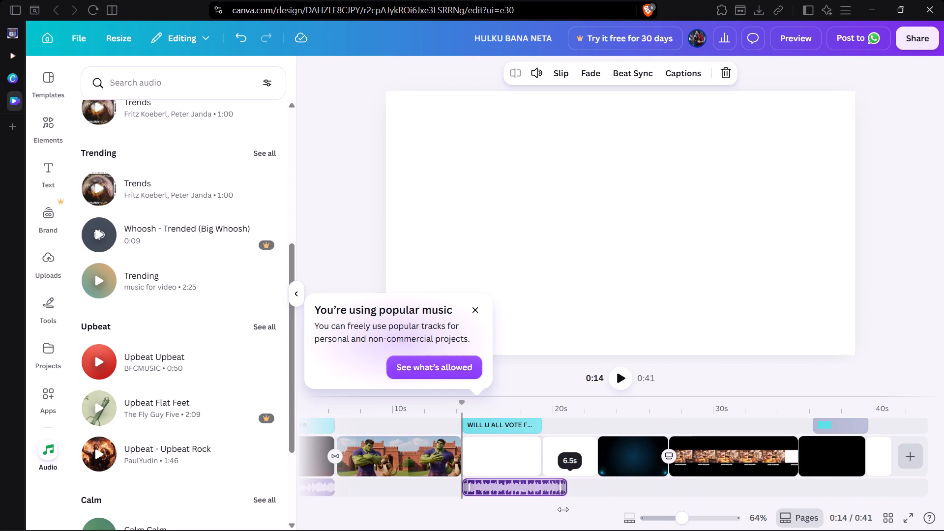
left_click_drag(563, 509, 601, 501)
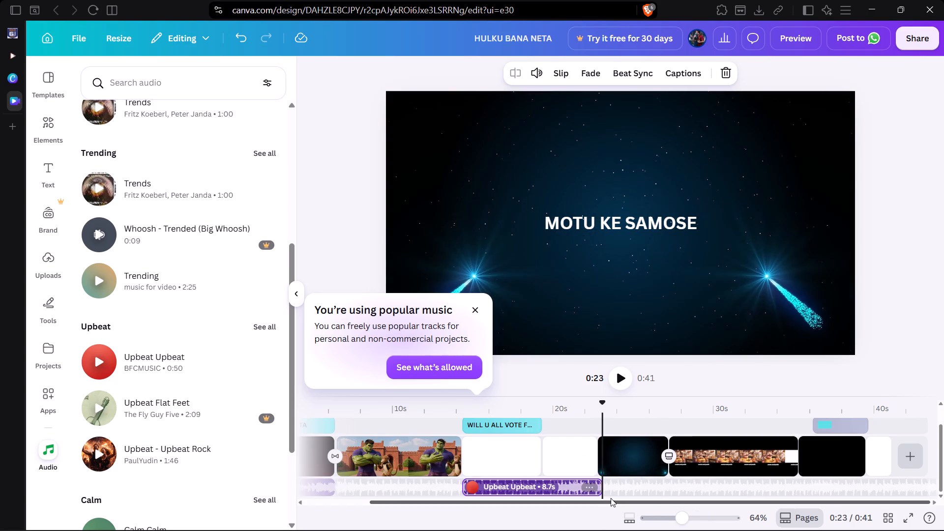
Add the Calm Calm music track to the timeline directly after the Upbeat Upbeat audio, at the start of the MOTU KE SAMOSE clip.
left_click(642, 486)
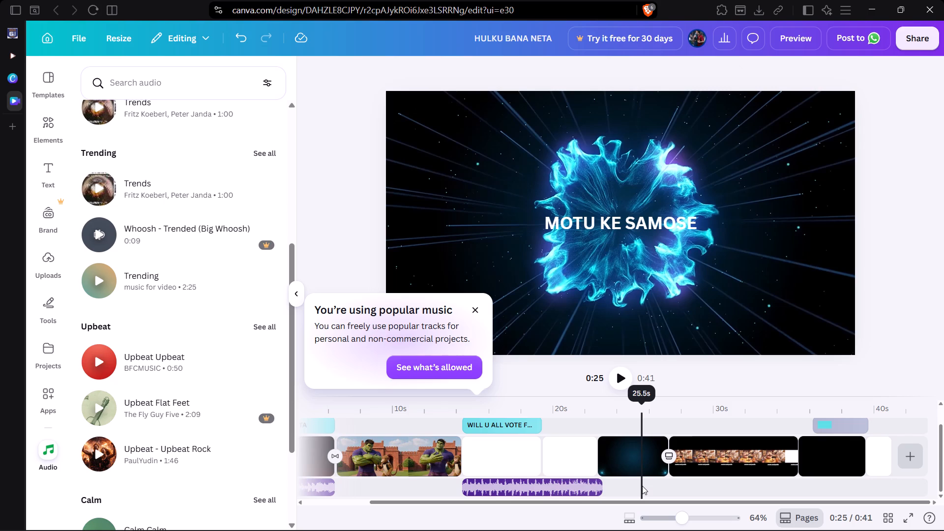
scroll(685, 484, "left", 2)
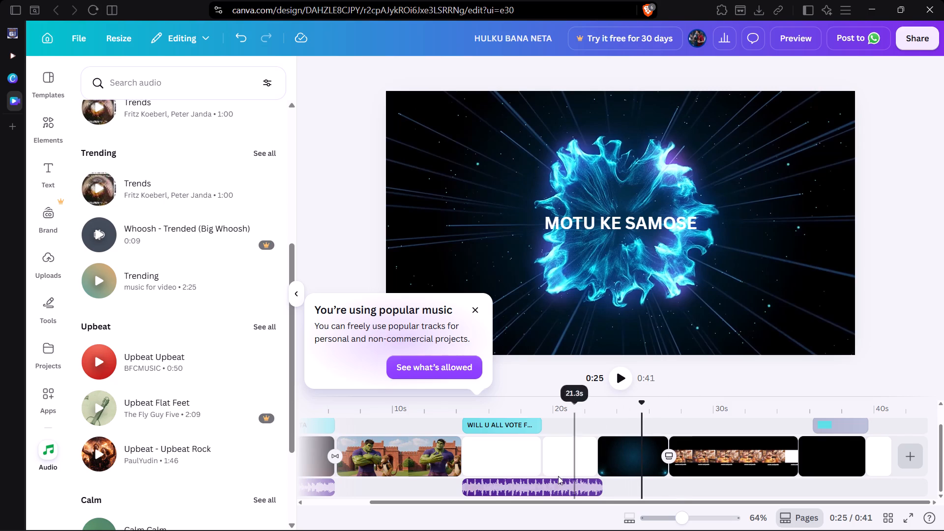
scroll(181, 417, "down", 3)
left_click(157, 325)
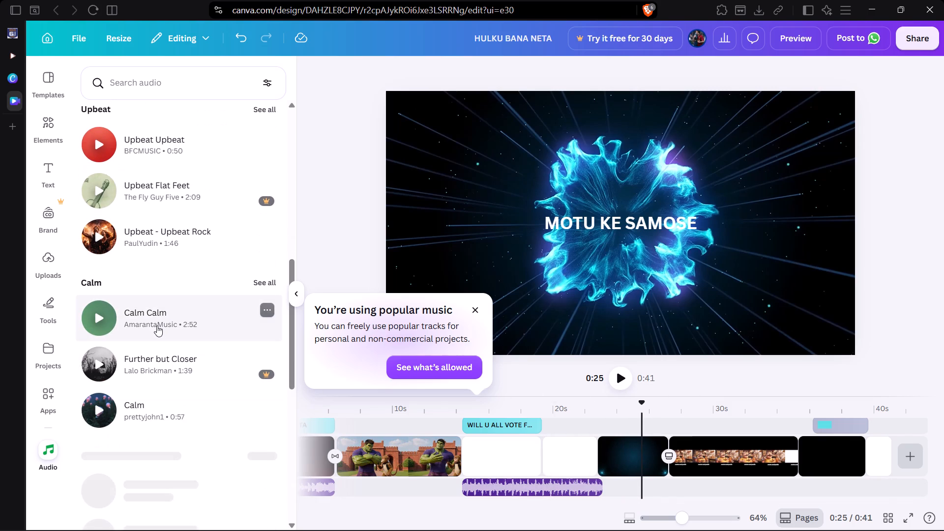
left_click_drag(733, 486, 696, 488)
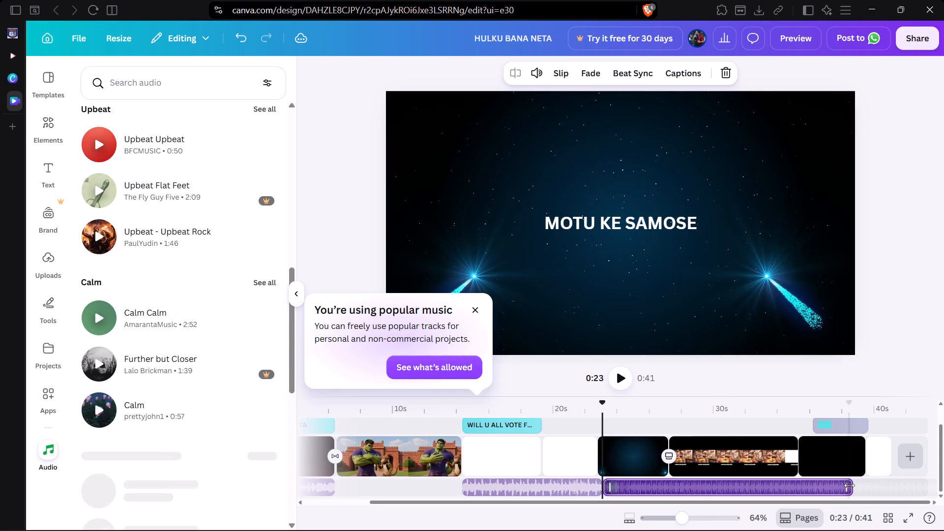
Shorten the Calm Calm audio from its end so it stops near the end of the MOTU KE SAMOSE title clip.
left_click_drag(849, 485, 675, 499)
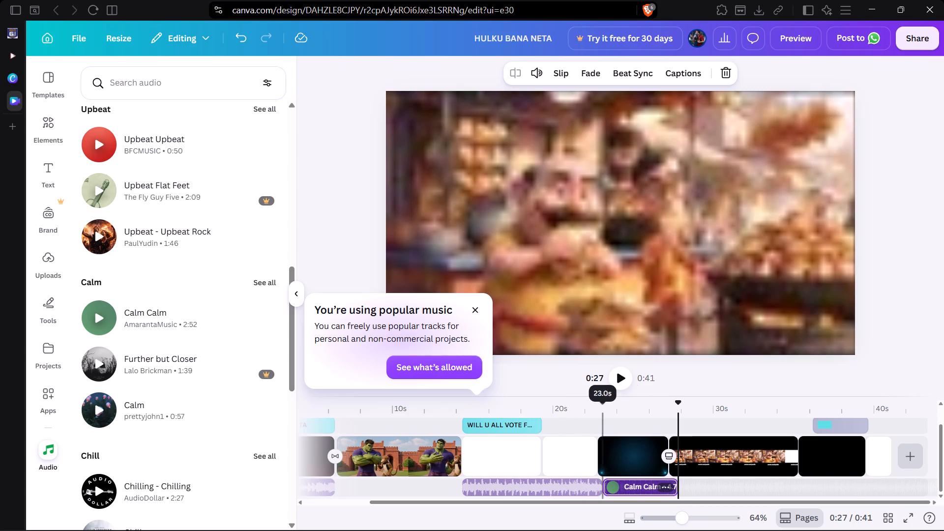
scroll(685, 459, "left", 2)
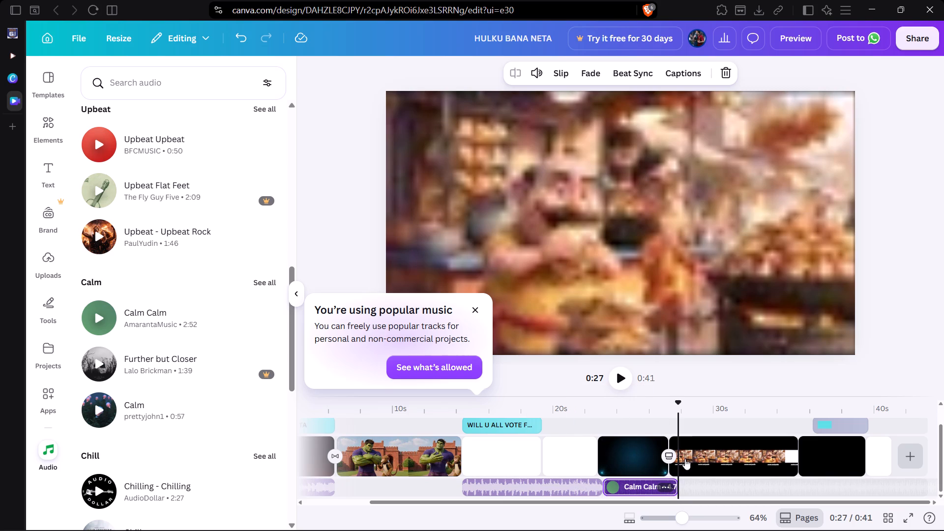
scroll(685, 459, "left", 1)
left_click(812, 477)
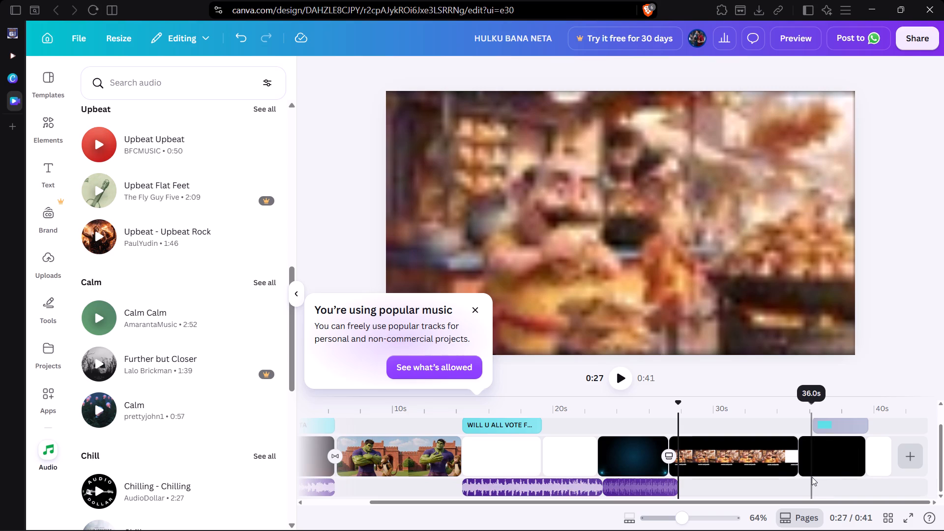
left_click_drag(673, 491, 671, 491)
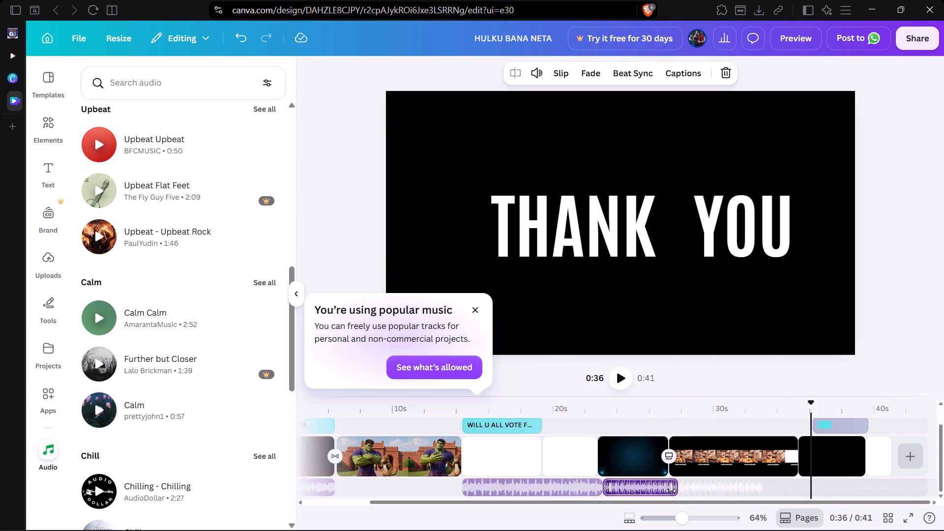
left_click_drag(671, 491, 668, 491)
left_click(761, 480)
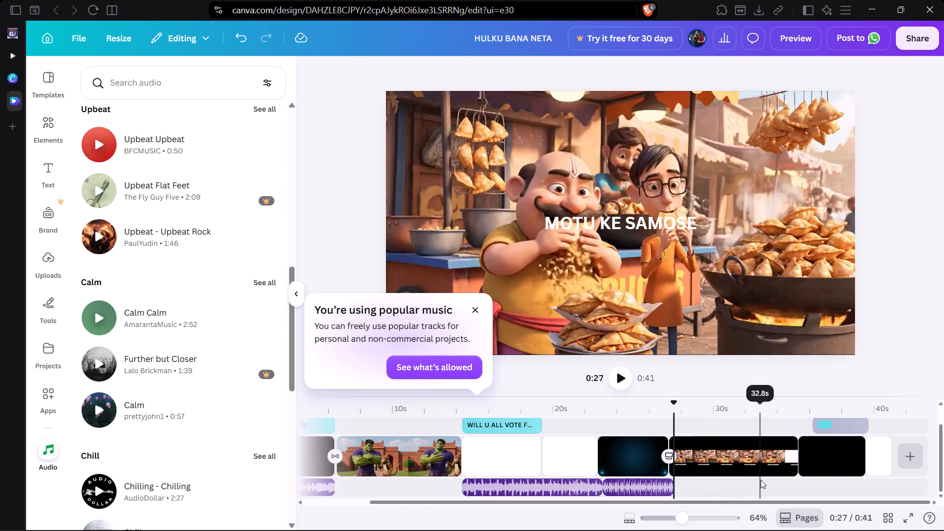
Add the Chilling - Chilling music track to the audio row near the start of the THANK YOU clip.
left_click(812, 482)
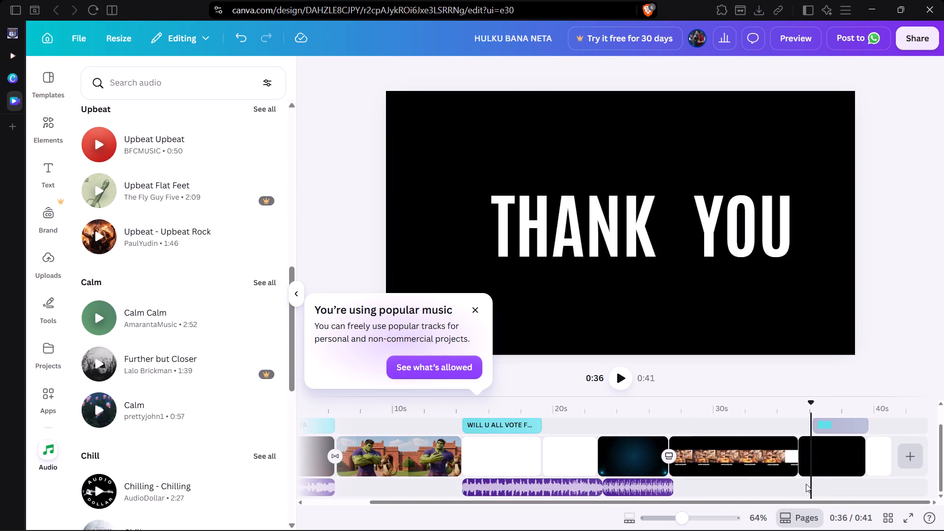
left_click(804, 485)
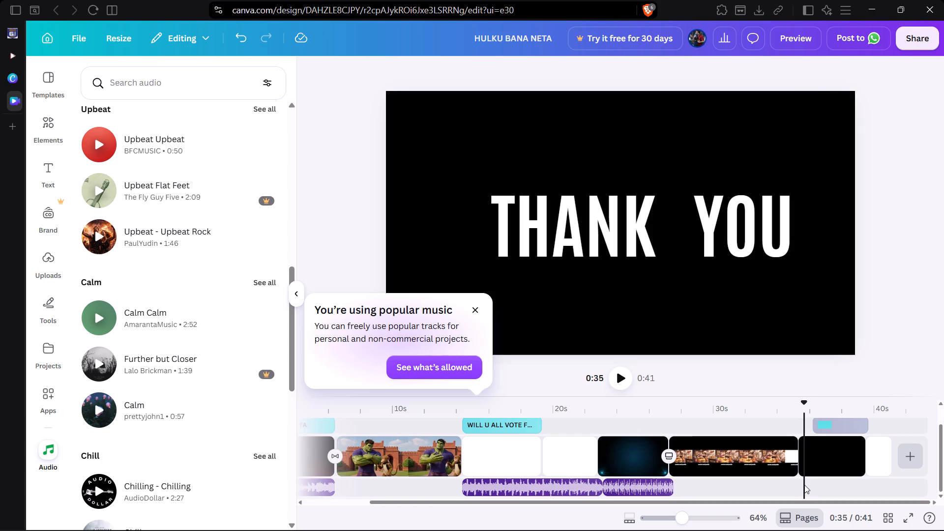
scroll(121, 345, "down", 2)
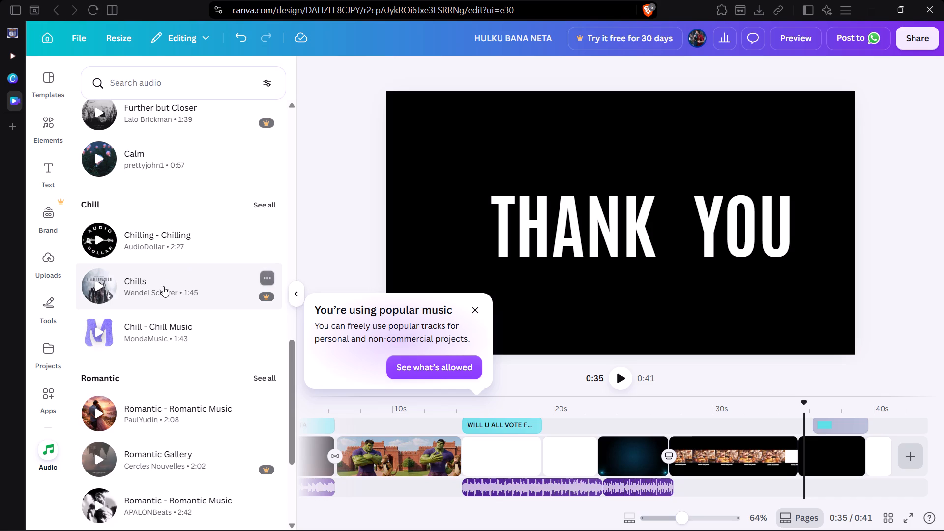
left_click(160, 235)
scroll(554, 412, "left", 1)
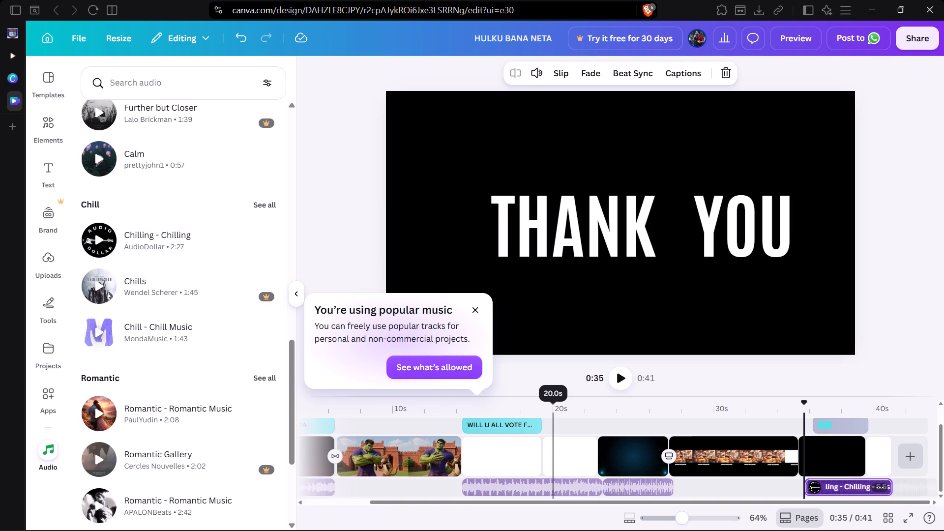
Shorten the Chilling - Chilling audio so it ends where the THANK YOU clip ends.
left_click(850, 483)
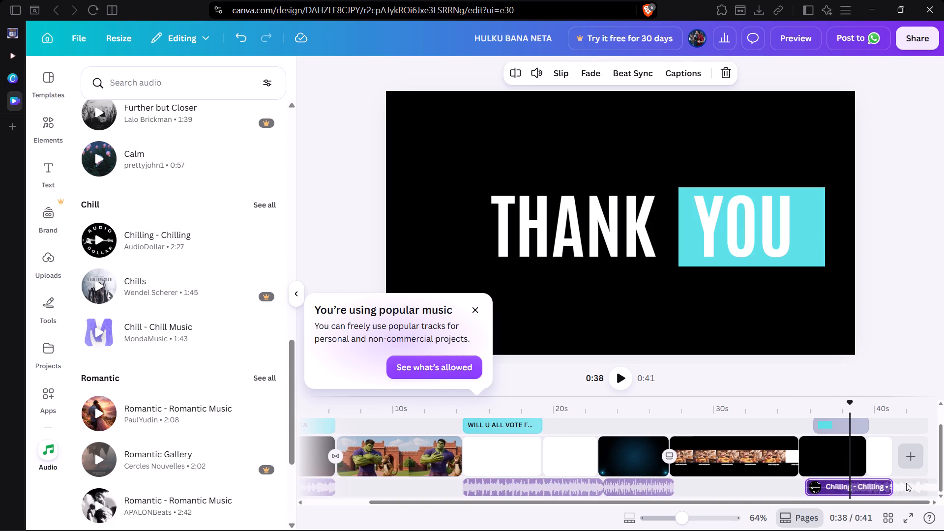
left_click_drag(889, 487, 867, 488)
left_click(764, 482)
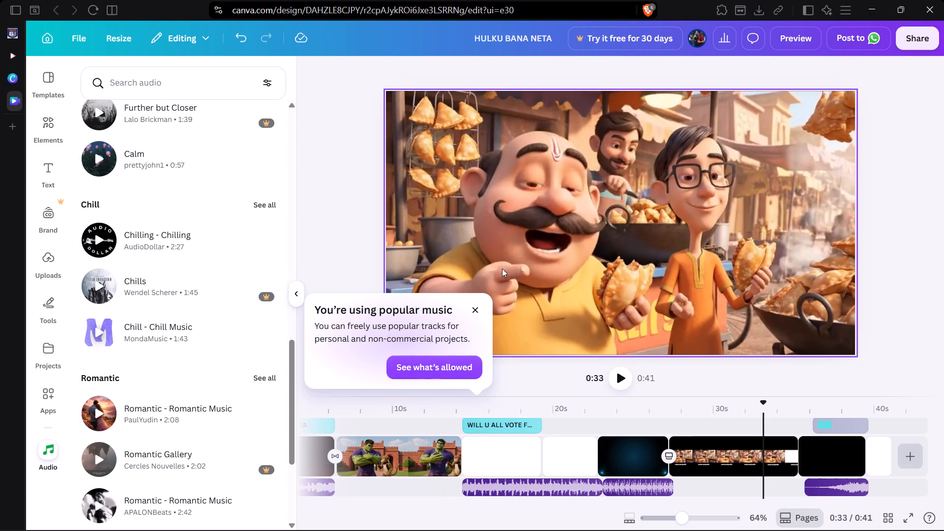
Dismiss the popular music notice and the dialog explaining its permitted use.
left_click(476, 308)
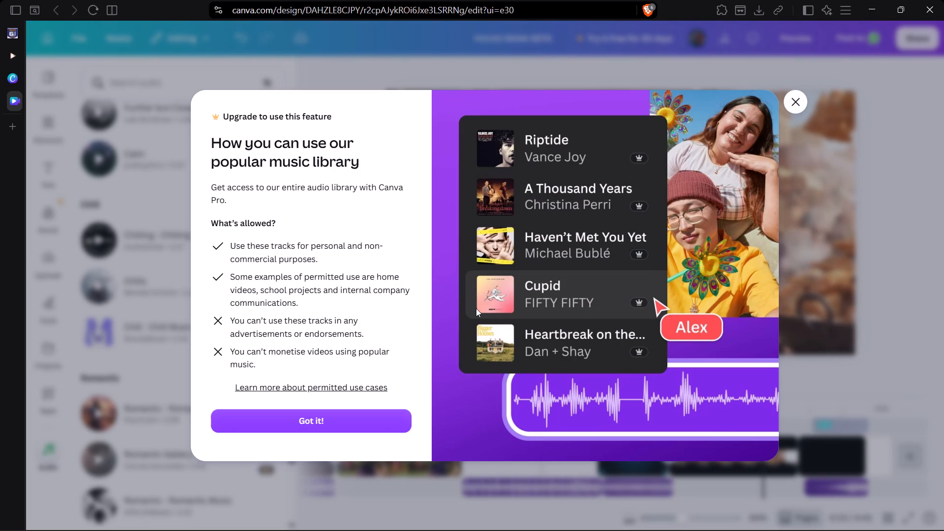
left_click(790, 110)
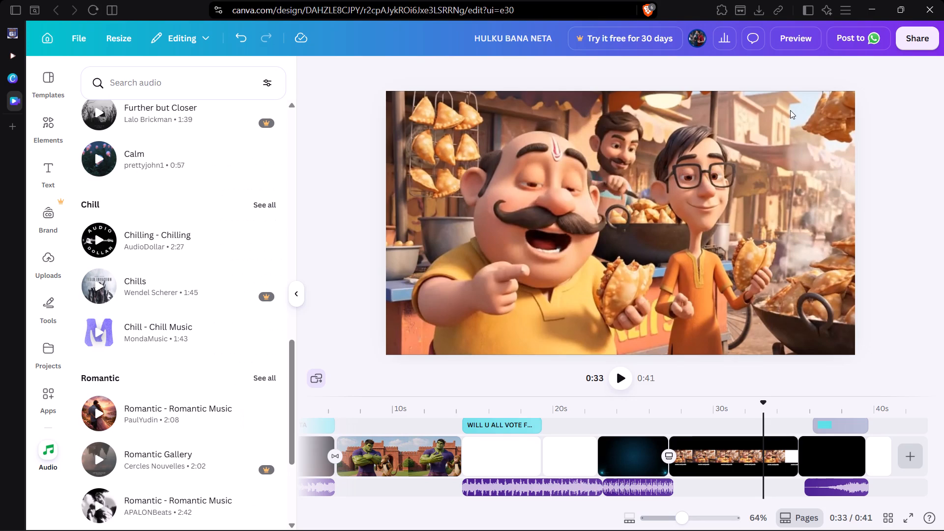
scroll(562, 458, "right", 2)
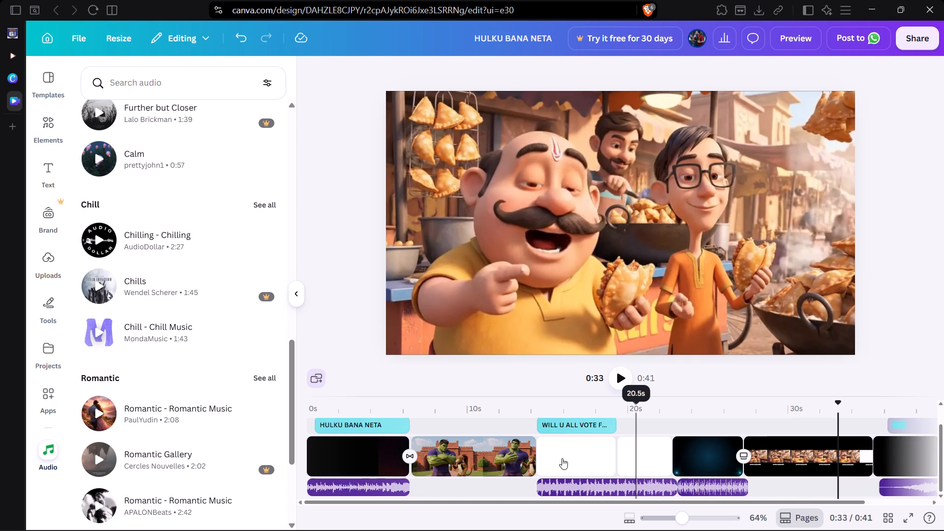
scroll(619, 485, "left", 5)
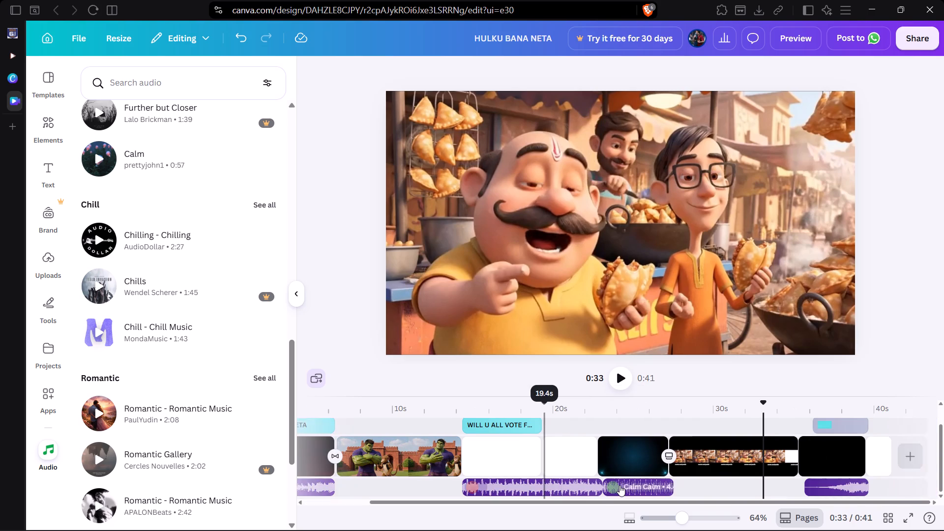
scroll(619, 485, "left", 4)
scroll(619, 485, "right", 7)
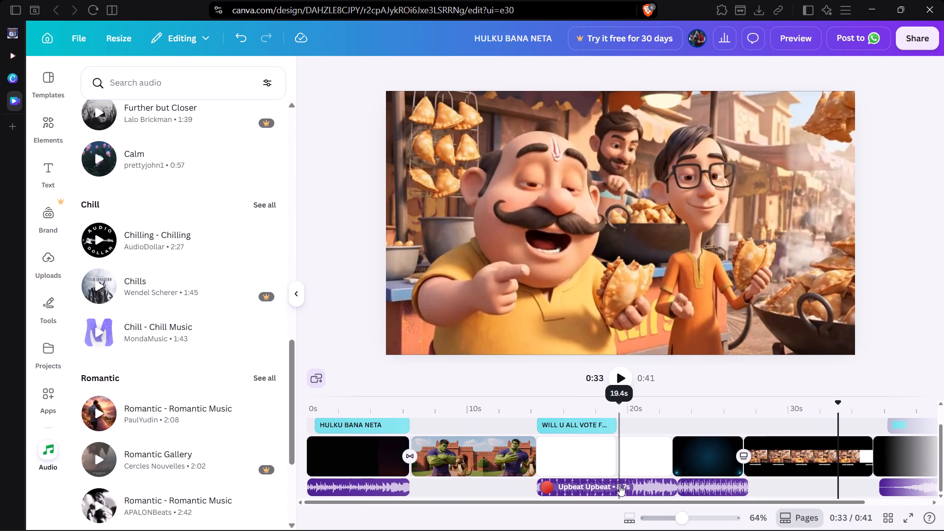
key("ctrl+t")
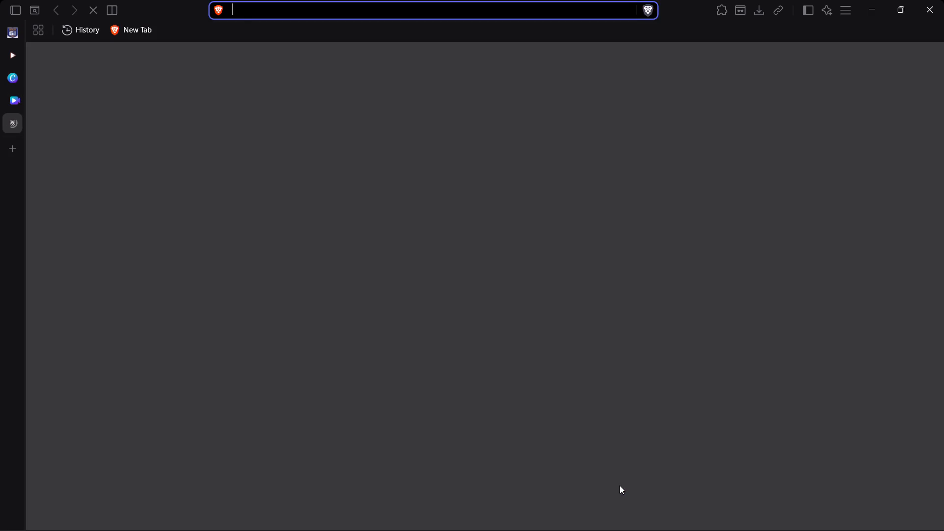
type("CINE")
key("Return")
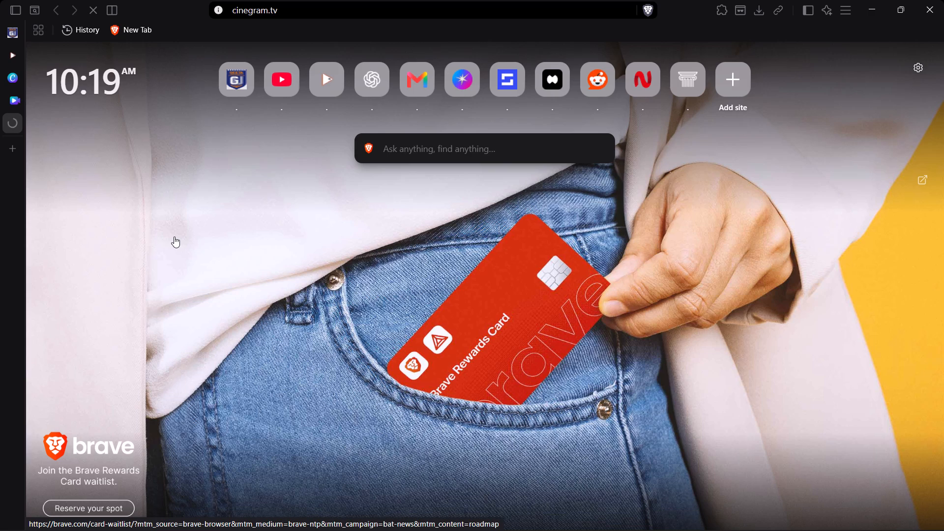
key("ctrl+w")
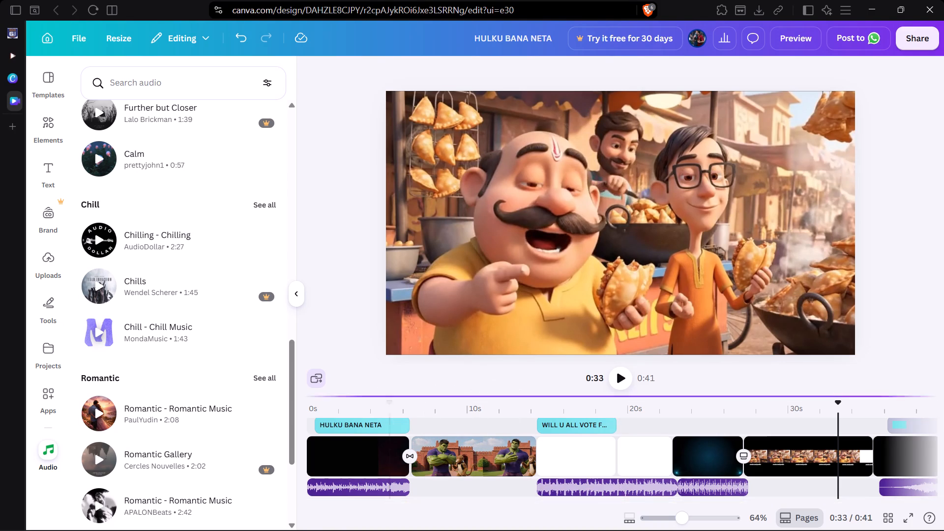
Return the playhead to the start of the timeline and play the whole video with its new music.
left_click_drag(840, 406, 673, 416)
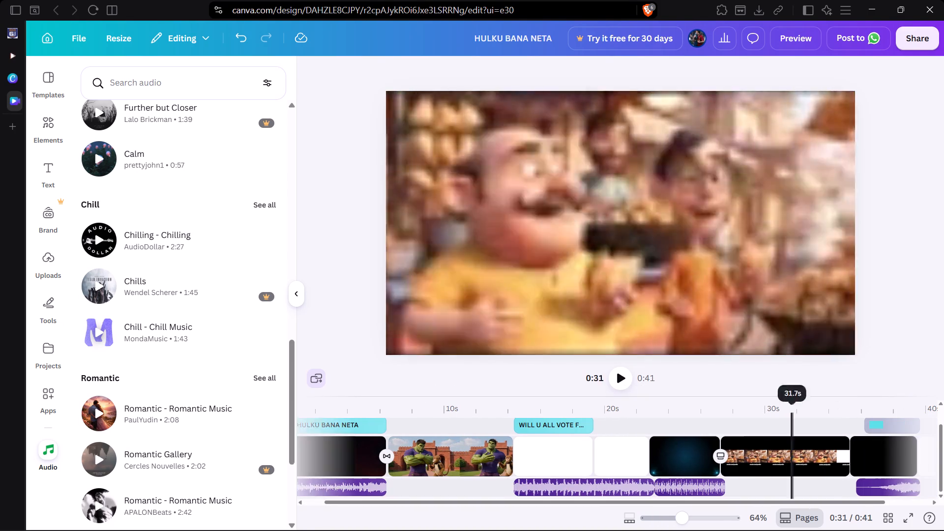
left_click_drag(673, 416, 260, 396)
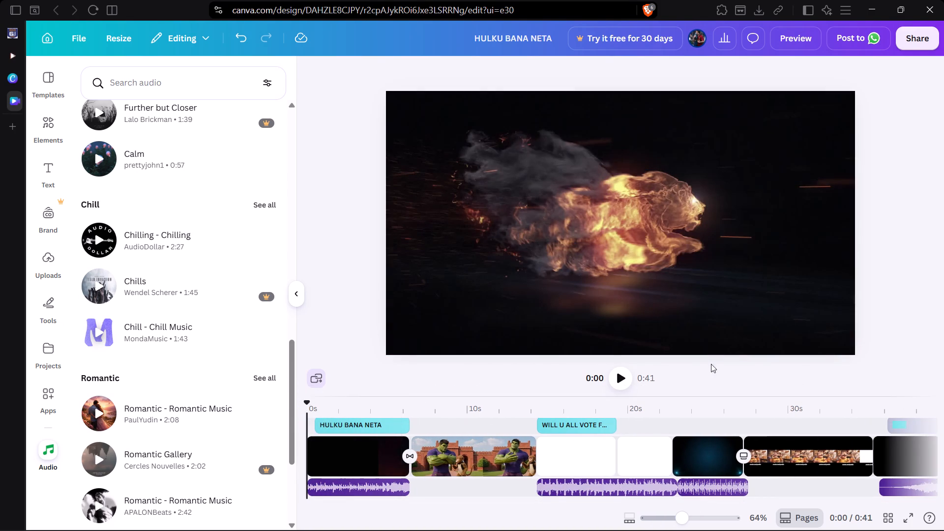
left_click(623, 382)
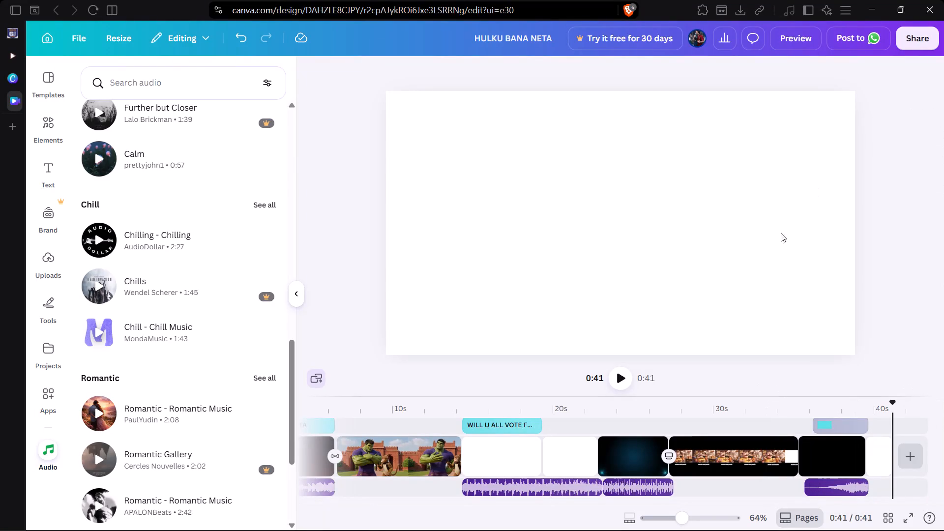
Open the design's sharing options, view the OneDrive option among all the ways to publish, and return to the sharing options.
left_click(922, 37)
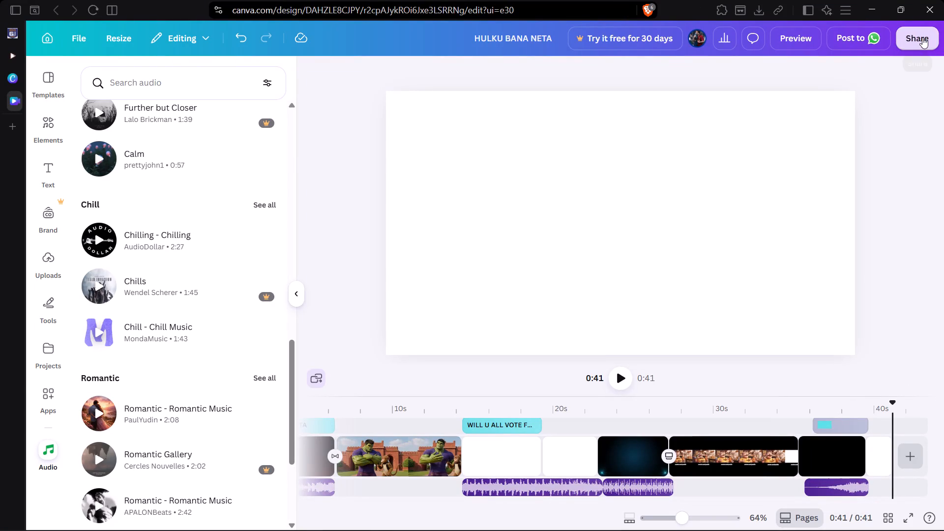
scroll(800, 341, "down", 2)
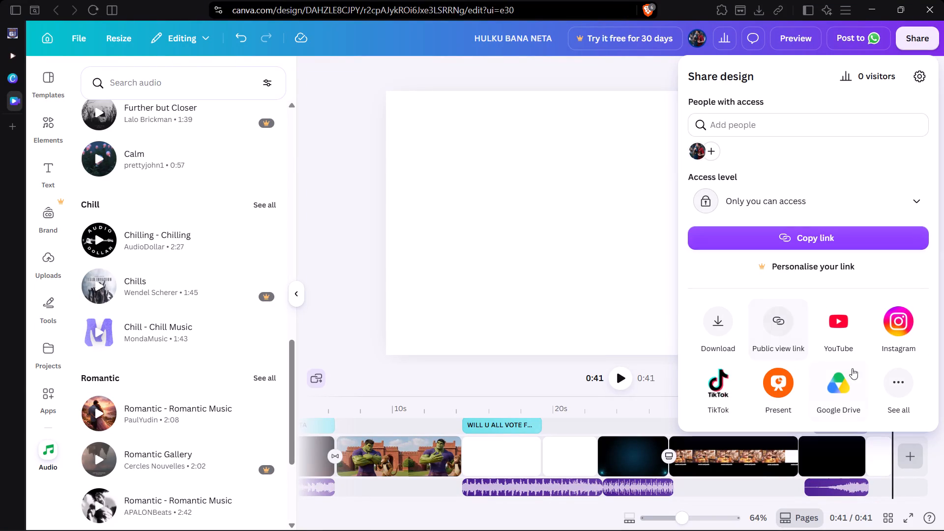
left_click(894, 380)
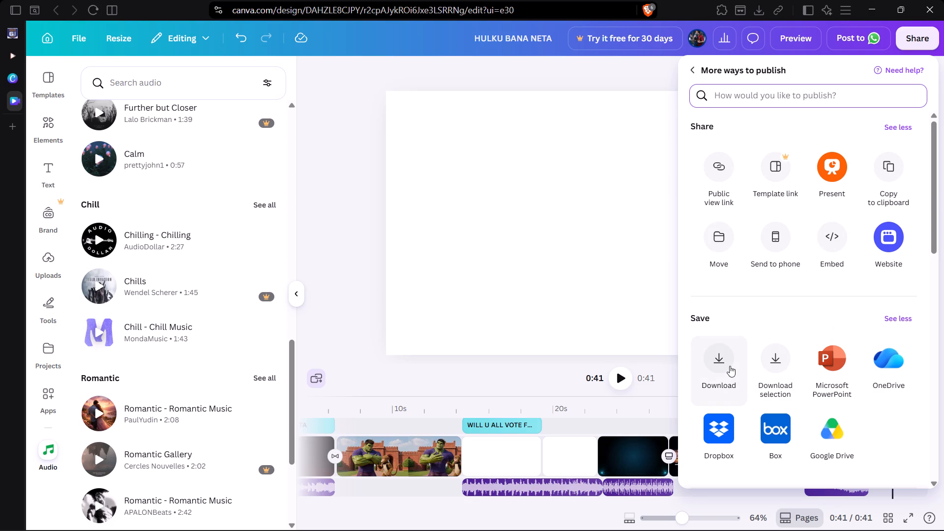
left_click(876, 371)
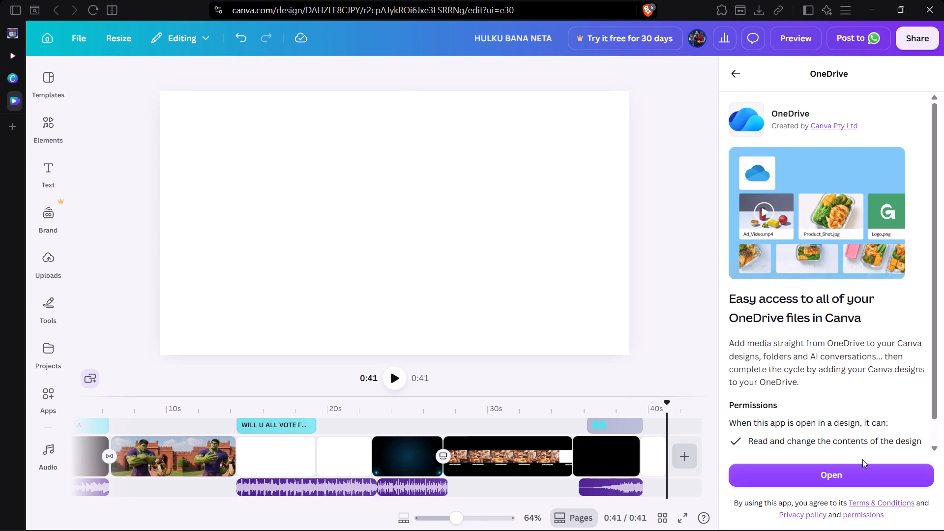
left_click(741, 76)
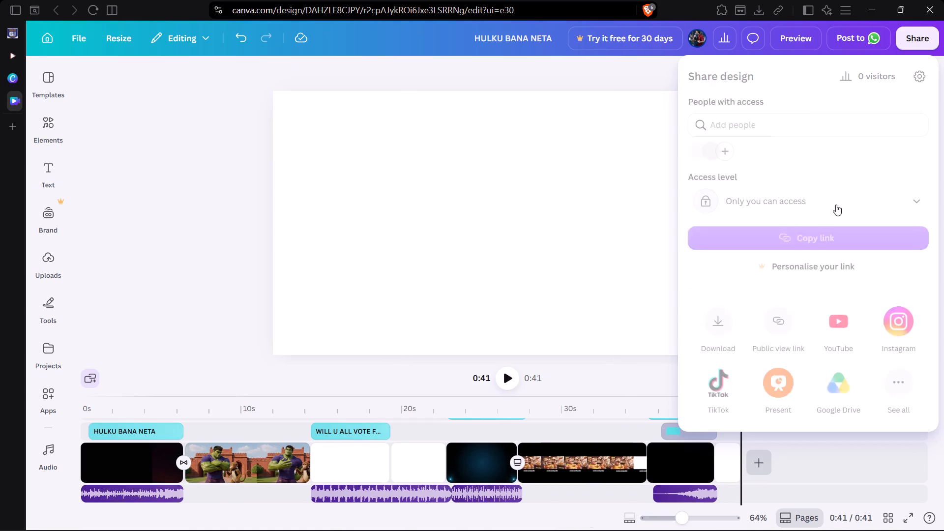
scroll(784, 322, "down", 3)
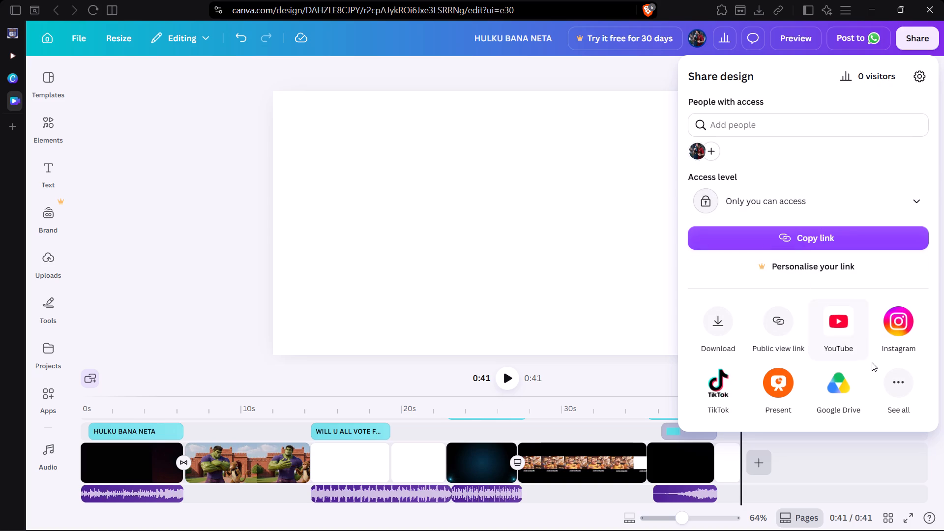
Open the design's Google Drive export, try the option to create a new folder, and start connecting to Google Drive.
left_click(843, 389)
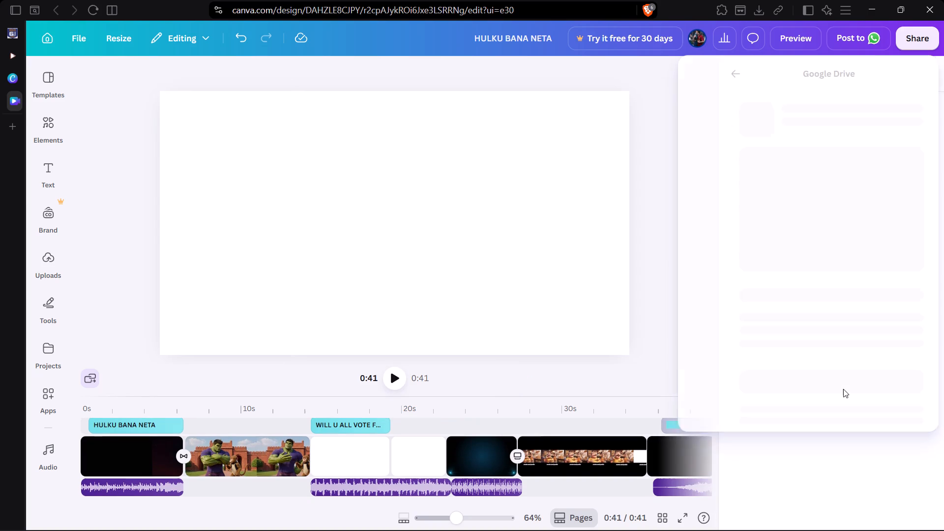
left_click(830, 474)
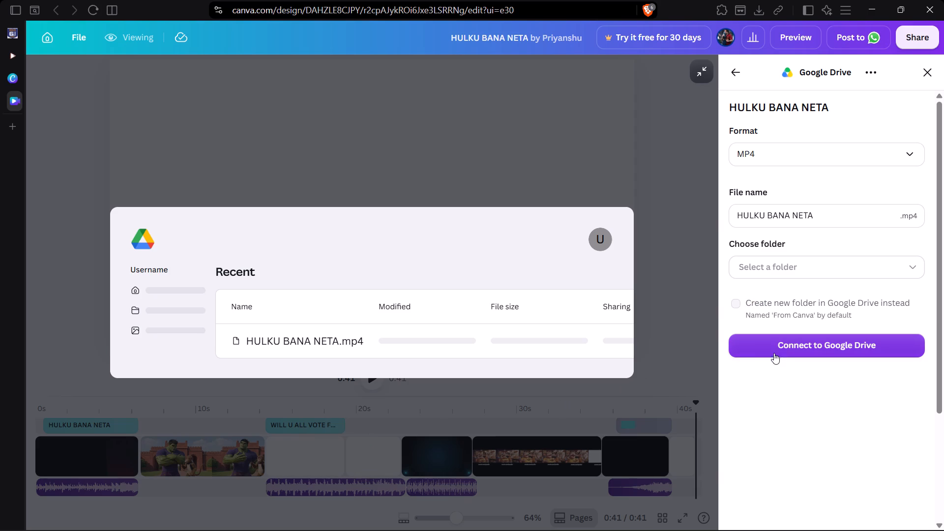
left_click(740, 309)
left_click(739, 304)
left_click(809, 347)
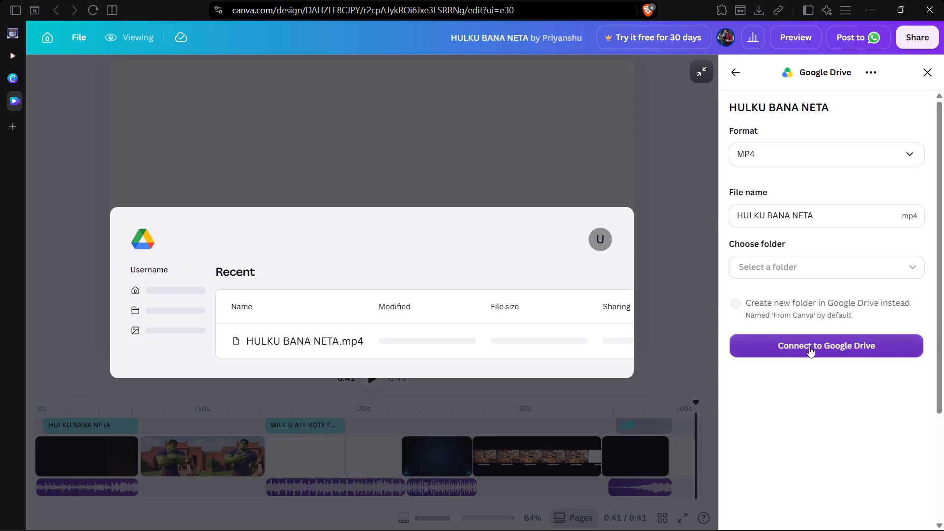
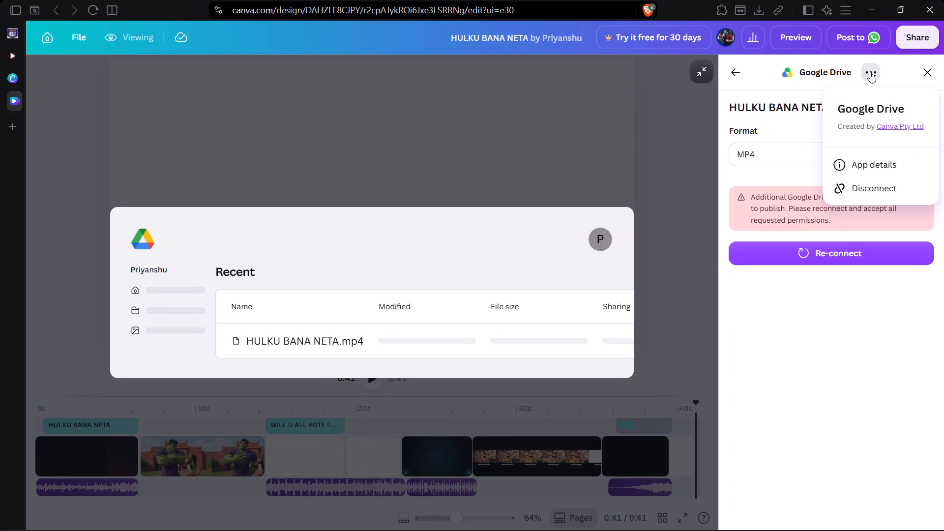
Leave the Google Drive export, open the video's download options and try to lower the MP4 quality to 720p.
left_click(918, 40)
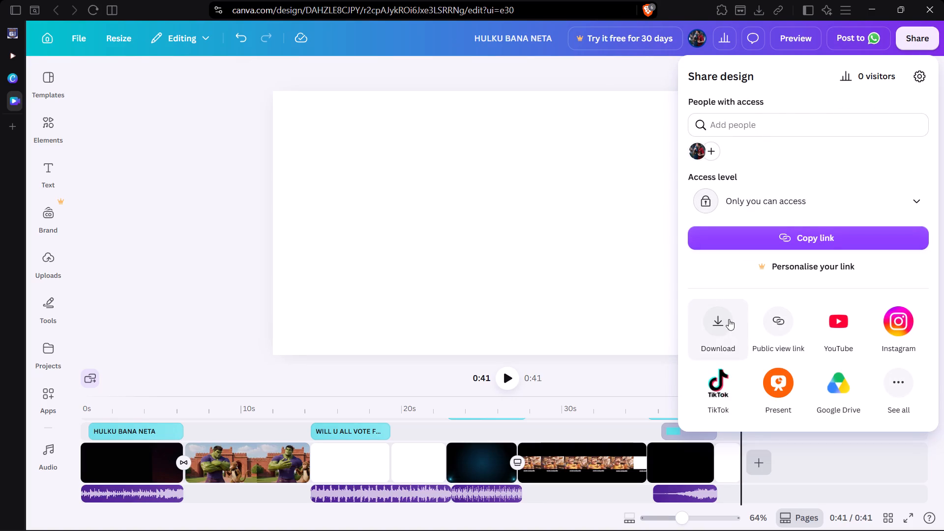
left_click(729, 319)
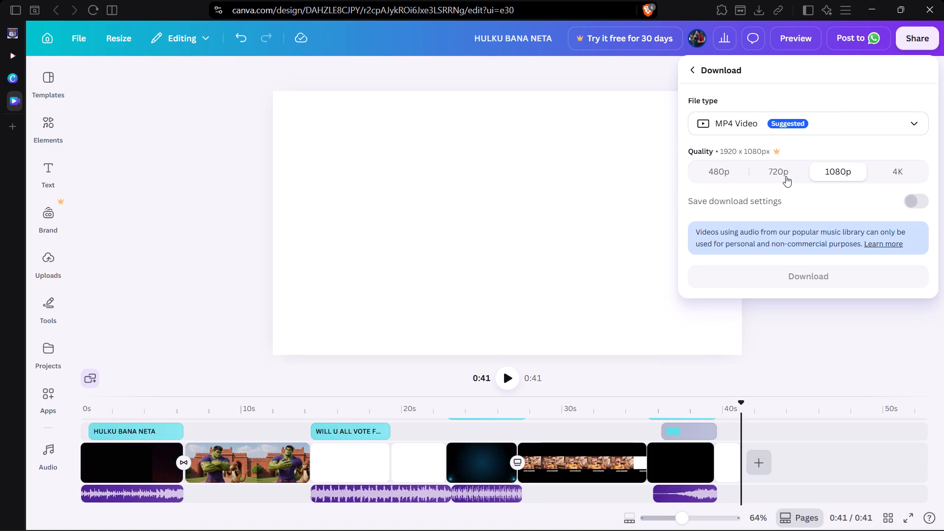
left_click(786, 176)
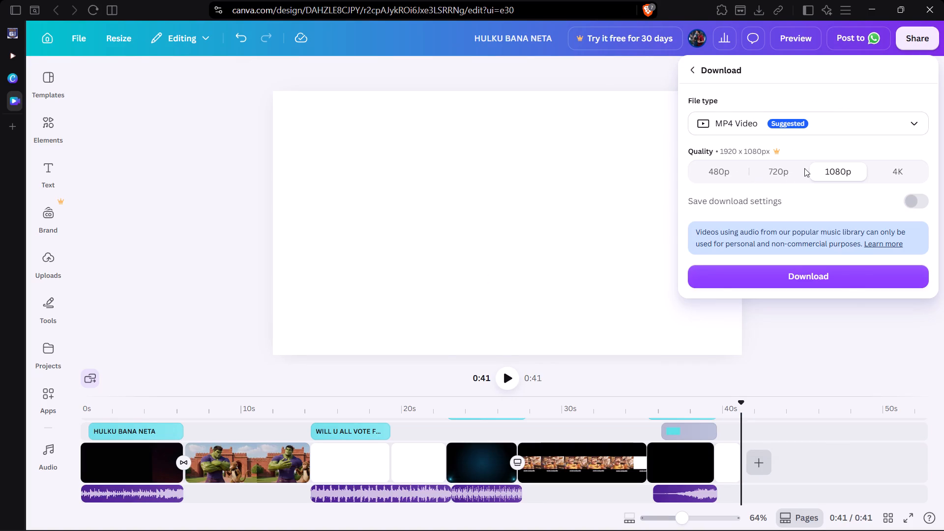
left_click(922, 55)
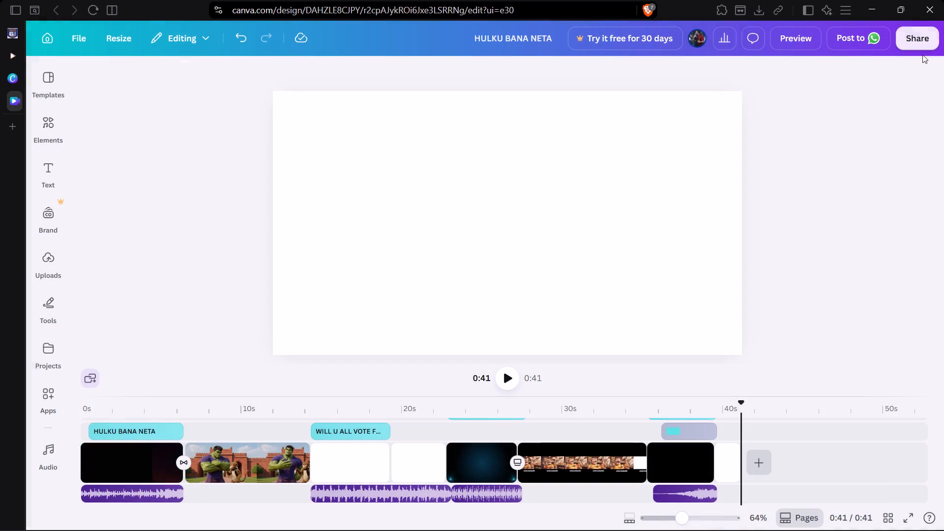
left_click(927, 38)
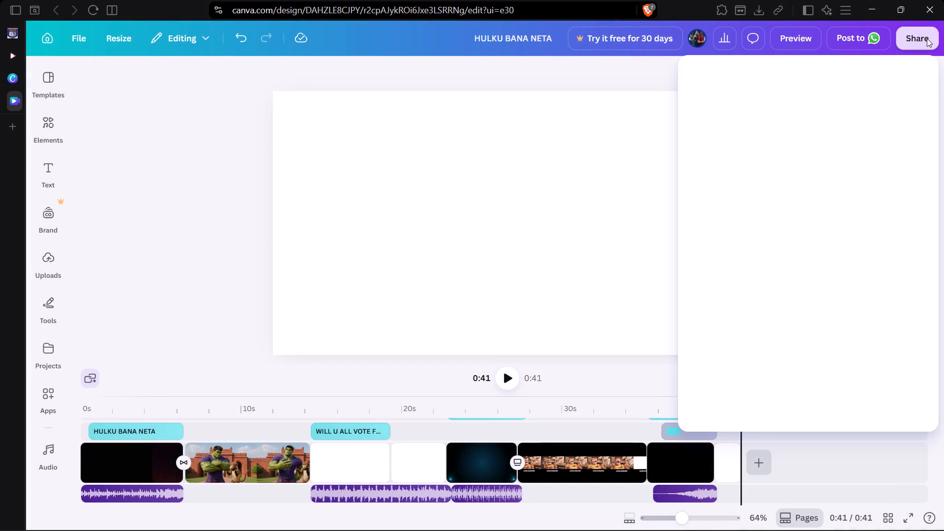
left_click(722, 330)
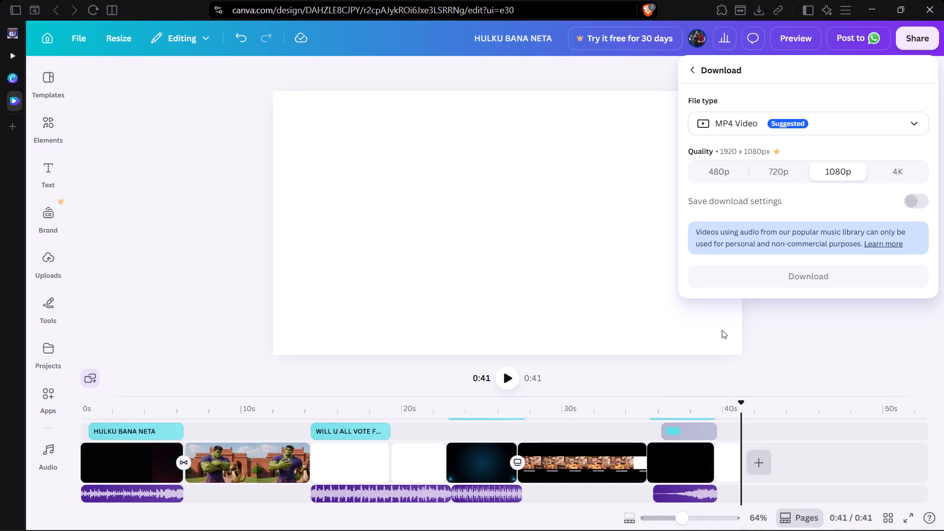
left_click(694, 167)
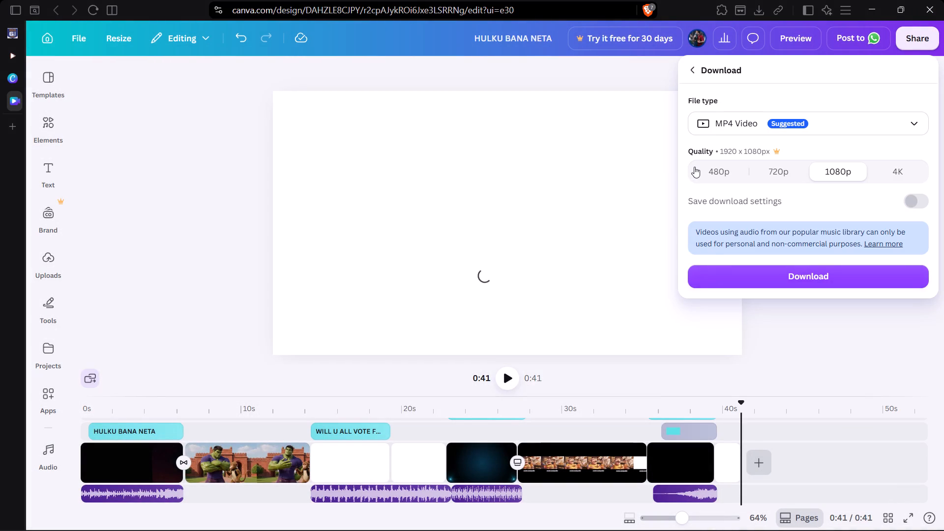
View the Canva Pro Lite plan in the free trial offer and close the offer.
left_click(815, 127)
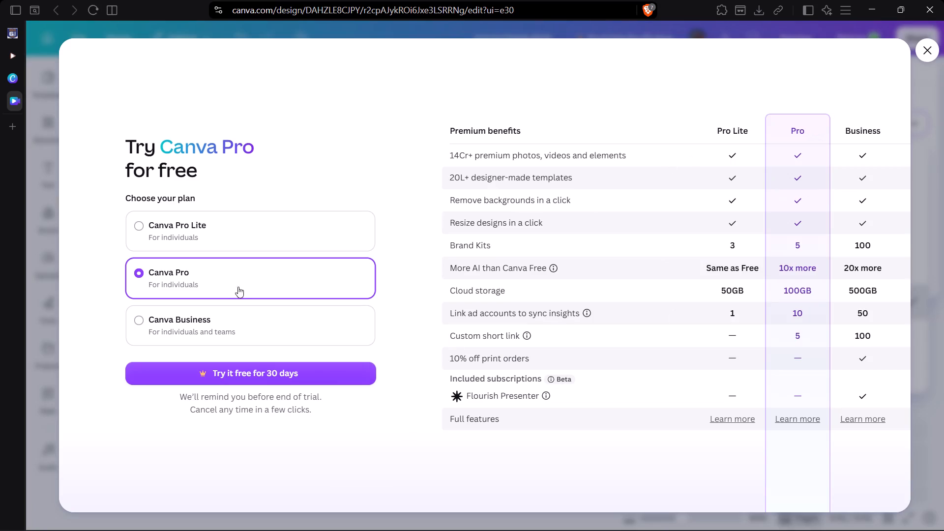
left_click(248, 240)
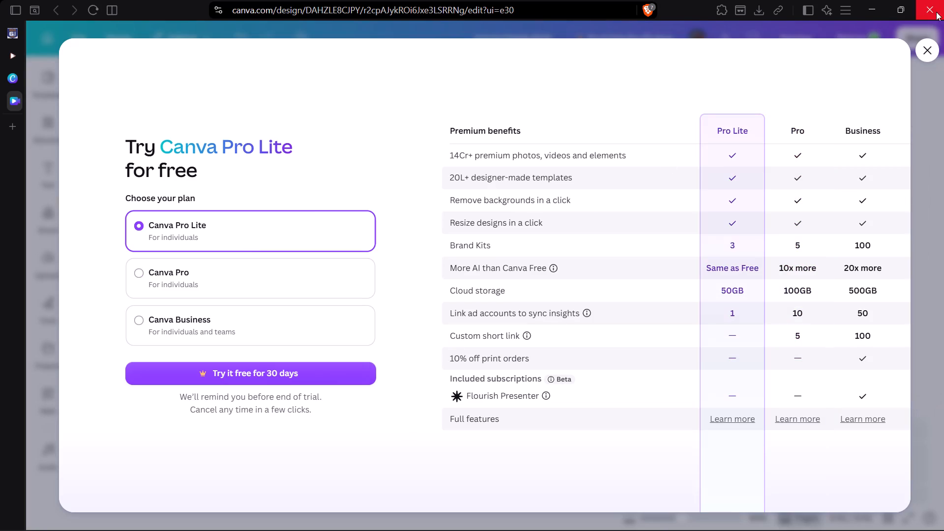
left_click(927, 48)
Copy the design to the clipboard as an image from the additional publishing options, allowing the site clipboard access.
left_click(905, 49)
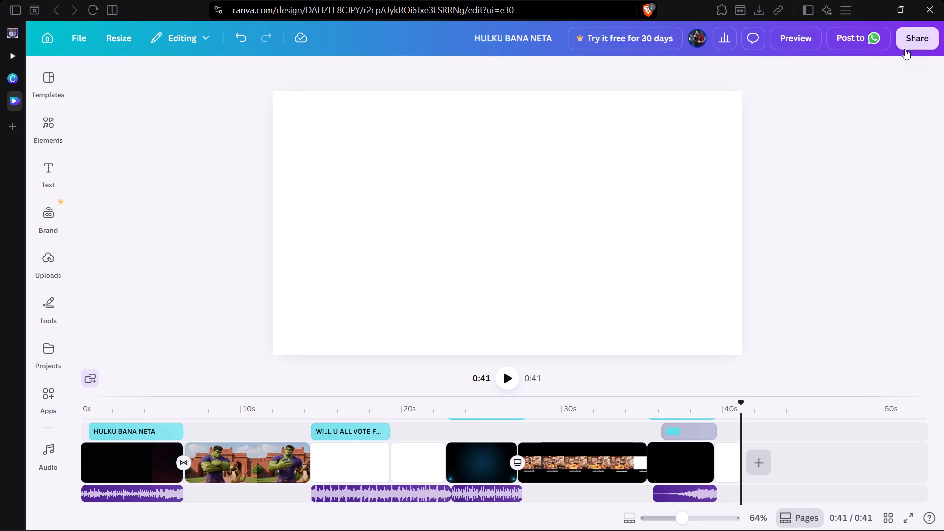
left_click(908, 389)
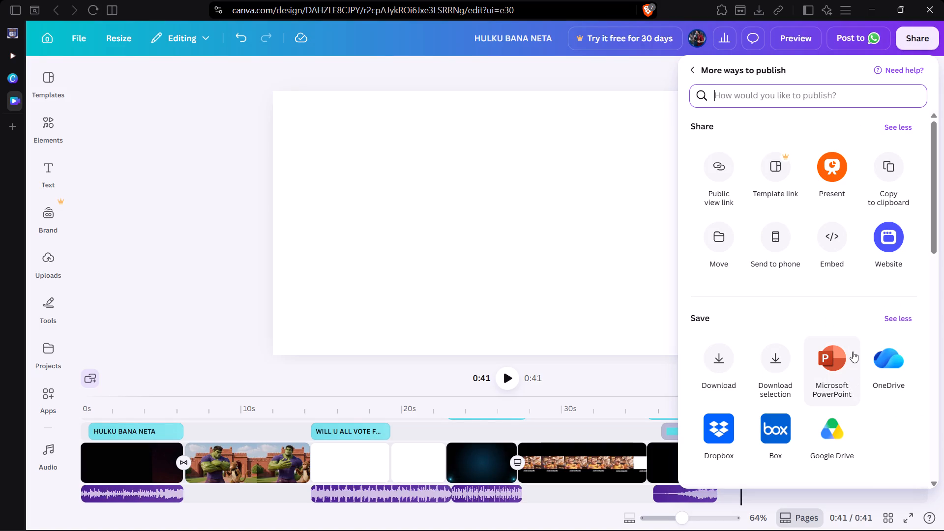
left_click(871, 174)
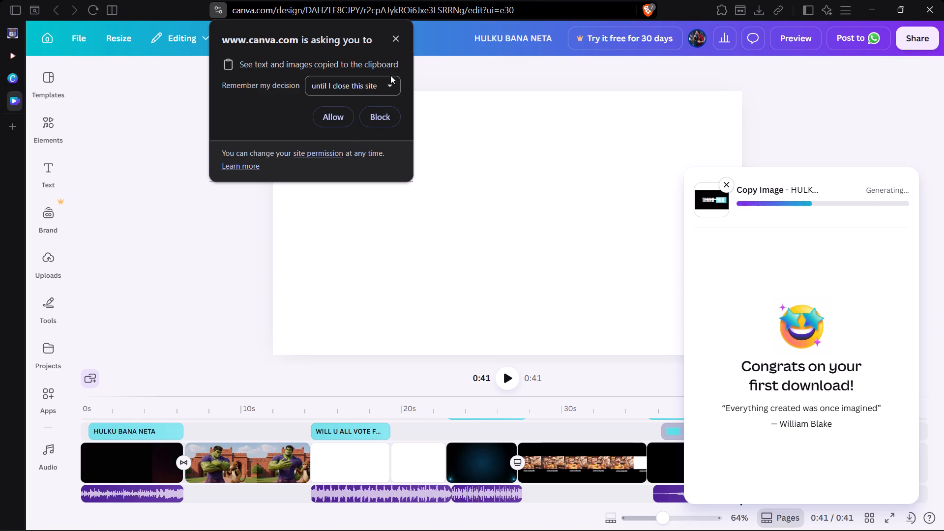
left_click(352, 109)
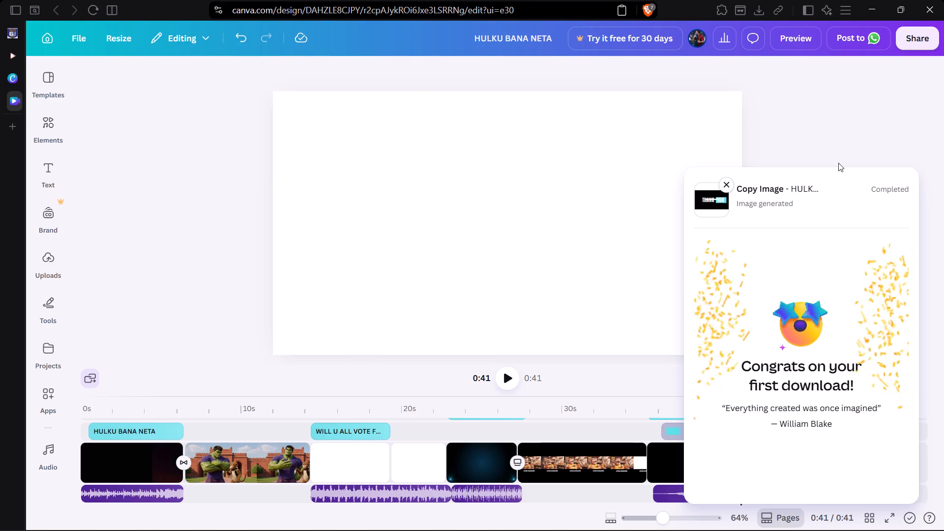
Download the design as an MP4 video at 1080p quality.
left_click(917, 36)
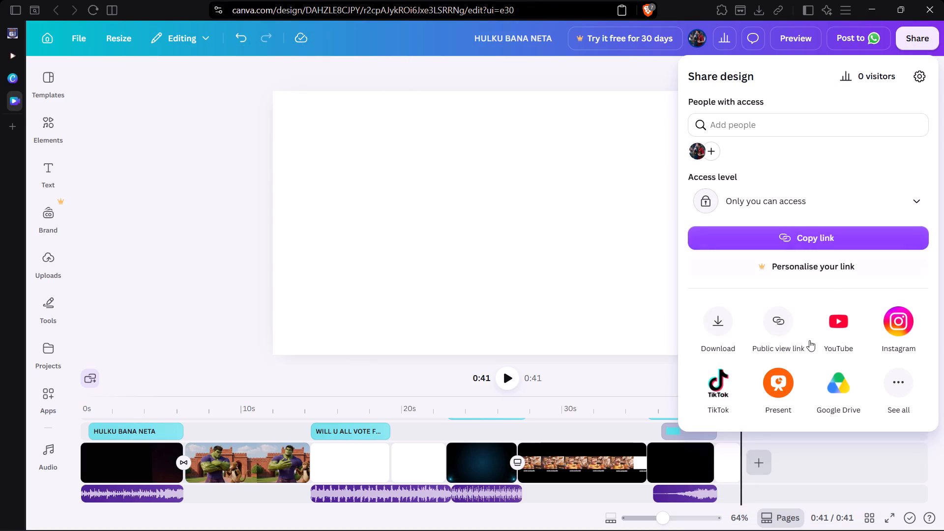
left_click(726, 346)
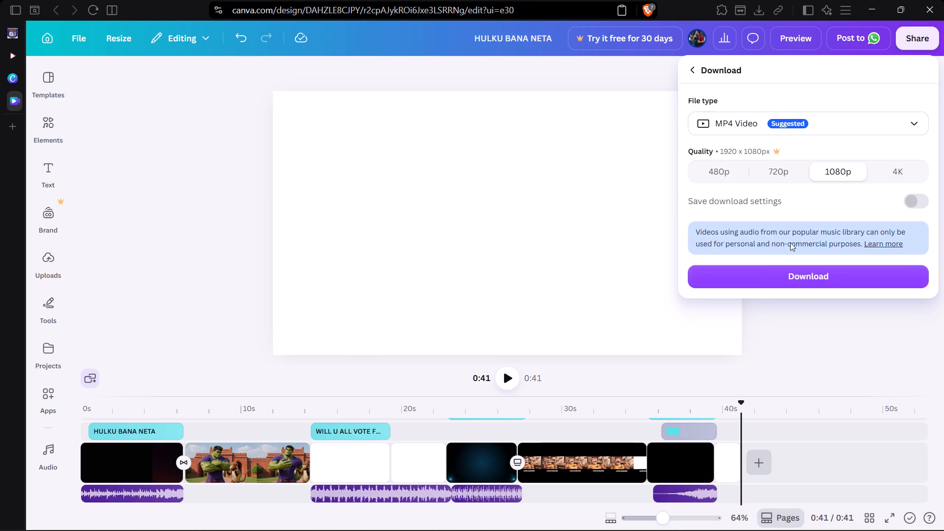
left_click(796, 280)
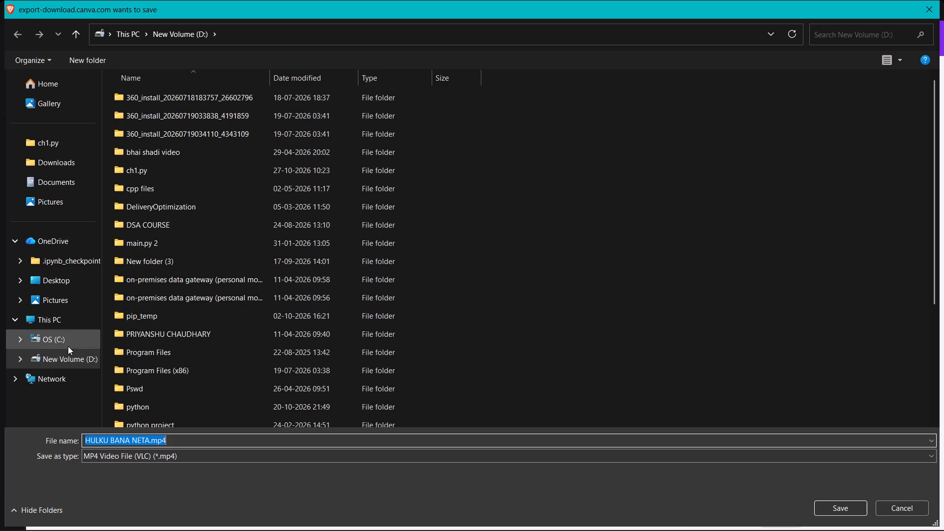
Save HULKU BANA NETA.mp4 in the main.py 2 folder on New Volume (D:).
left_click(66, 365)
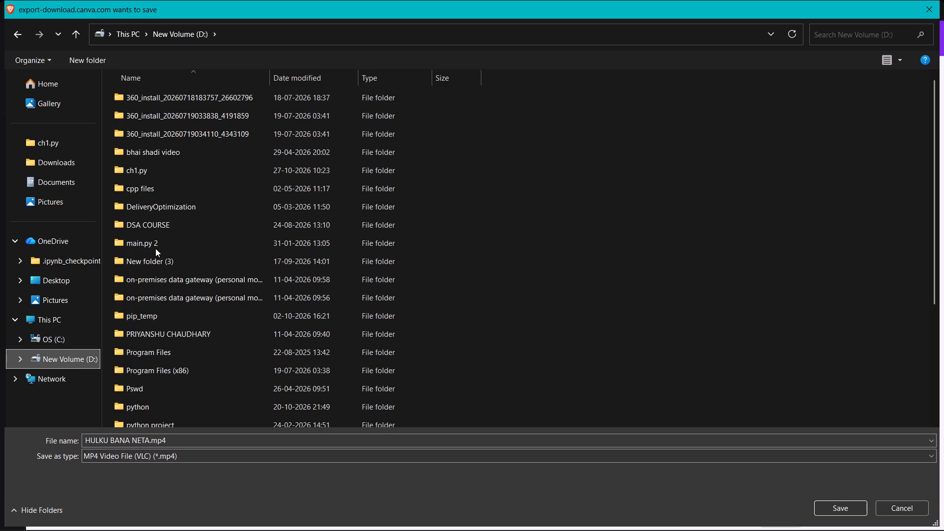
left_click(155, 248)
double_click(155, 248)
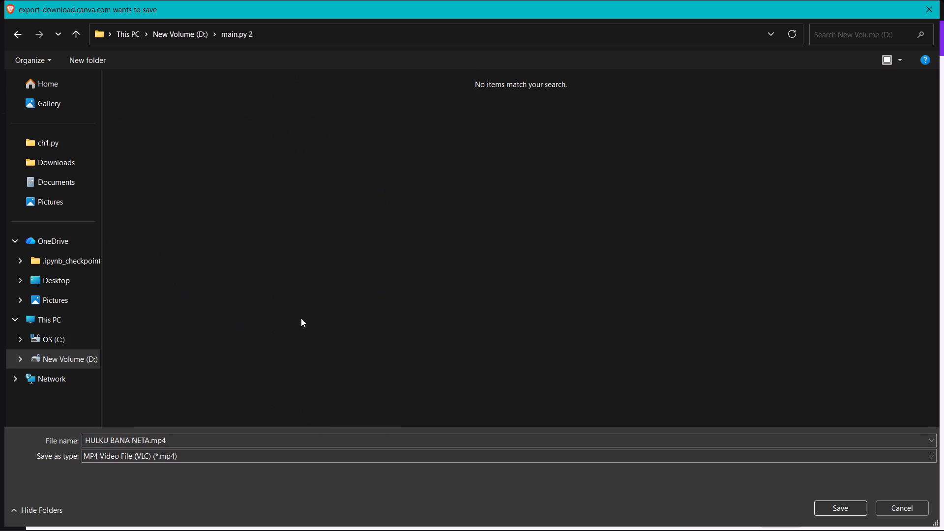
Save the exported video as HULKU BANA NETA.mp4 in the main.py 2 folder on New Volume (D:).
left_click(831, 508)
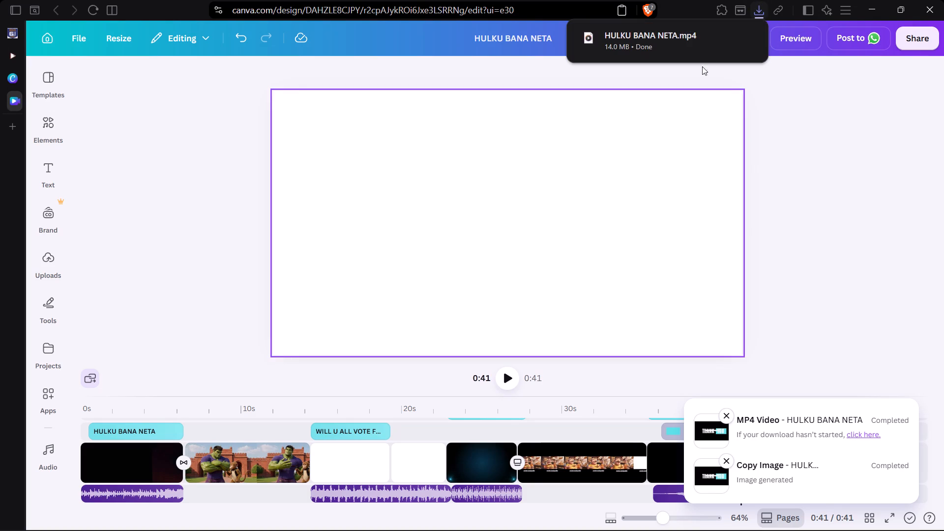